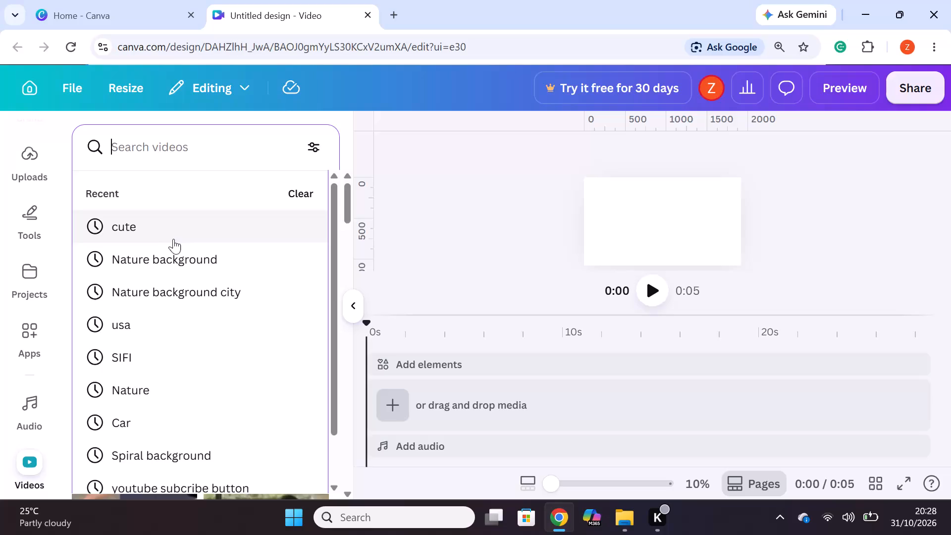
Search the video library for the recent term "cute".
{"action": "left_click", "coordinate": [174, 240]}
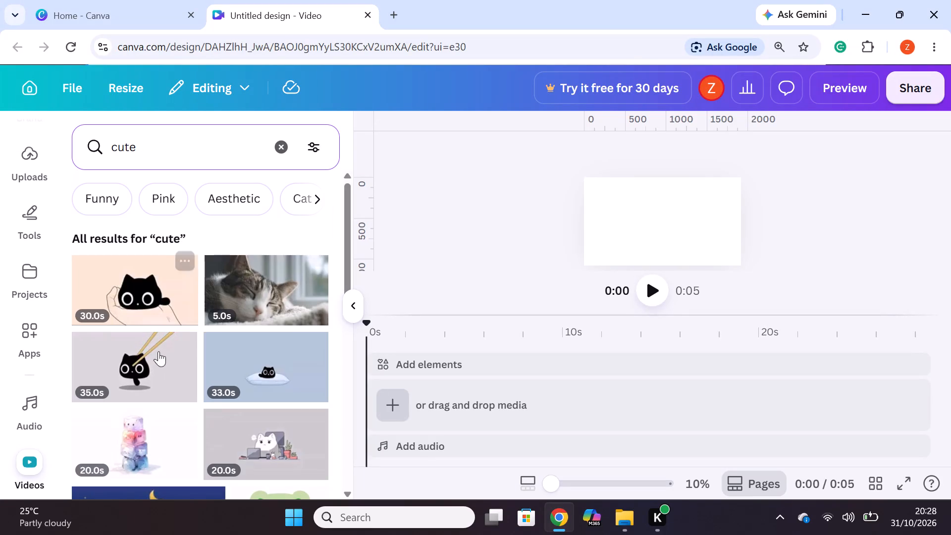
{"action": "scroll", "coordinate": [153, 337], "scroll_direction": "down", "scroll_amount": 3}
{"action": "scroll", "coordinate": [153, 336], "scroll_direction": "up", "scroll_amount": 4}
Replace the video search term with "beautiful" and show its results.
{"action": "left_click", "coordinate": [181, 149]}
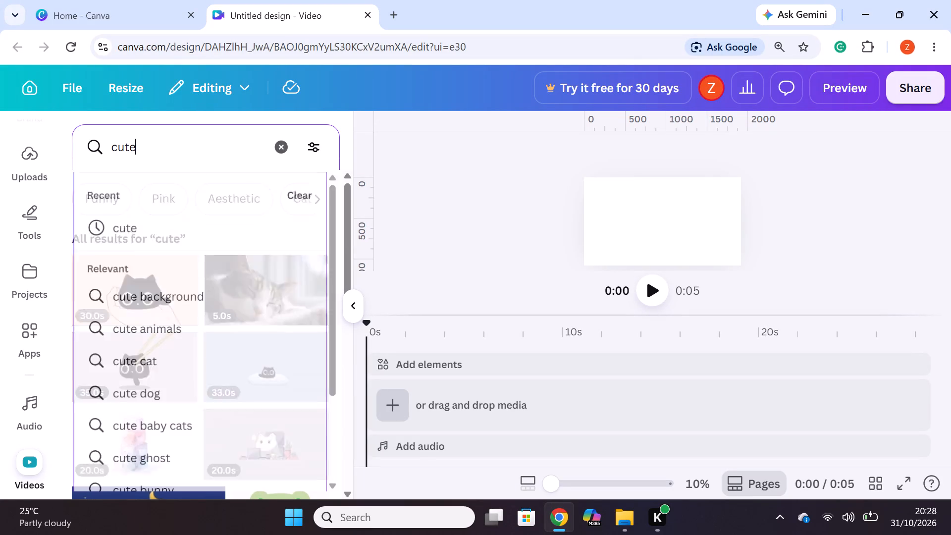
{"action": "key", "text": "BackSpace"}
{"action": "key", "text": "BackSpace"}
{"action": "key", "text": "BackSpace"}
{"action": "key", "text": "BackSpace"}
{"action": "key", "text": "BackSpace"}
{"action": "key", "text": "BackSpace"}
{"action": "key", "text": "BackSpace"}
{"action": "key", "text": "BackSpace"}
{"action": "key", "text": "BackSpace"}
{"action": "key", "text": "BackSpace"}
{"action": "key", "text": "BackSpace"}
{"action": "key", "text": "BackSpace"}
{"action": "key", "text": "BackSpace"}
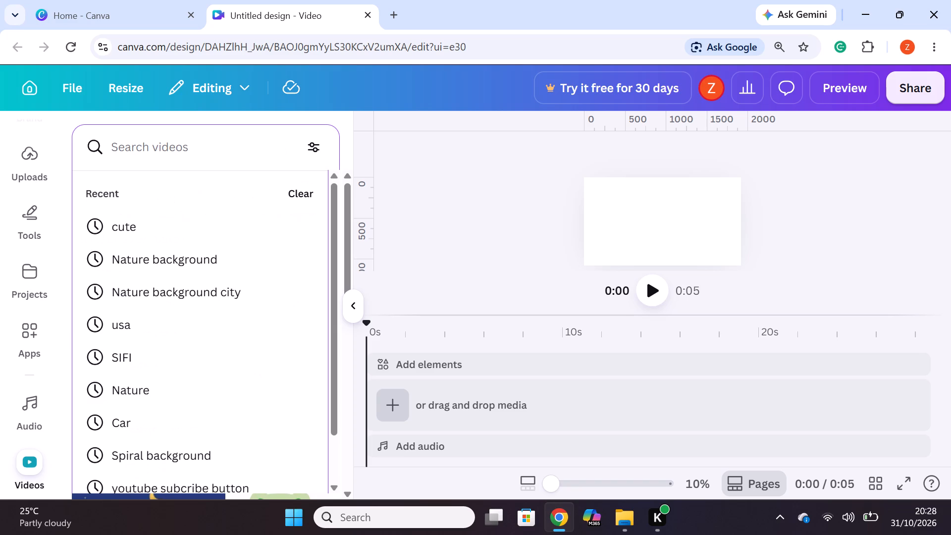
{"action": "type", "text": "bea"}
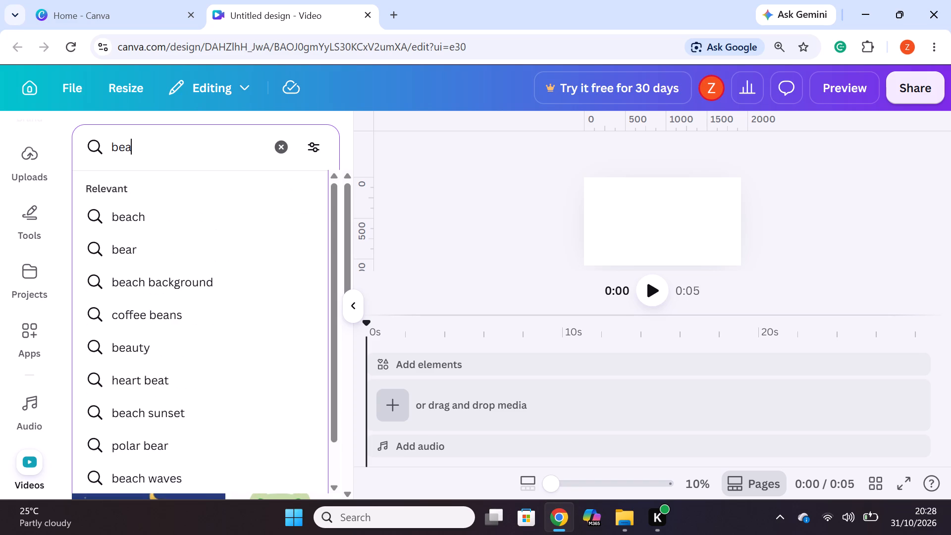
{"action": "key", "text": "u"}
{"action": "key", "text": "t"}
{"action": "key", "text": "i"}
{"action": "type", "text": "ul"}
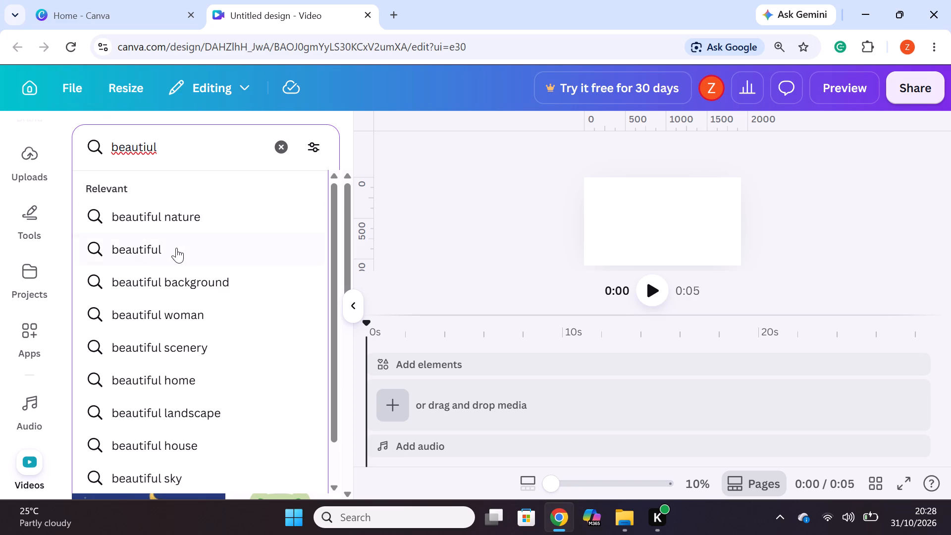
{"action": "left_click", "coordinate": [174, 247]}
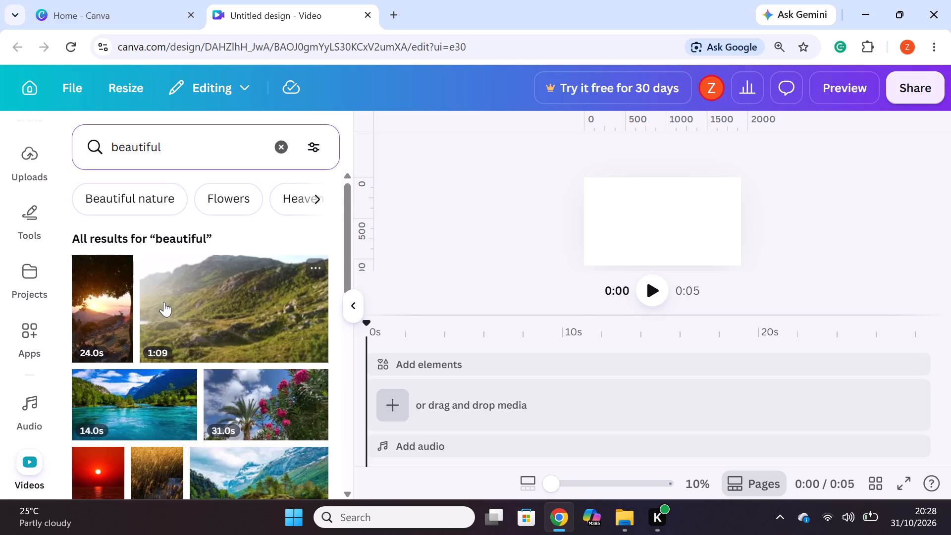
Add the 1:09 green hillside video to the timeline's elements track.
{"action": "left_click_drag", "start_coordinate": [164, 302], "coordinate": [417, 352]}
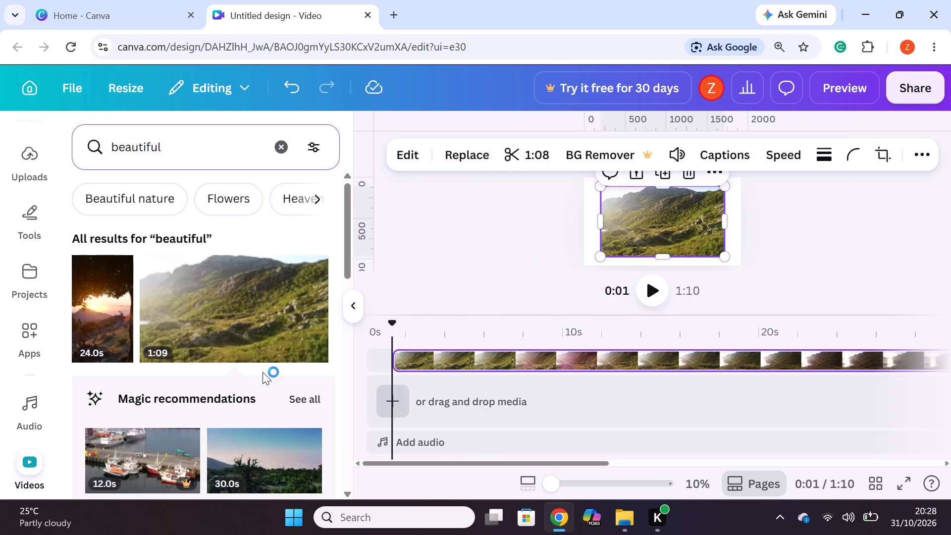
Add the 14.0s blue lake and mountains video on a new track above the hillside clip.
{"action": "scroll", "coordinate": [200, 344], "scroll_direction": "down", "scroll_amount": 4}
{"action": "left_click_drag", "start_coordinate": [148, 260], "coordinate": [444, 347]}
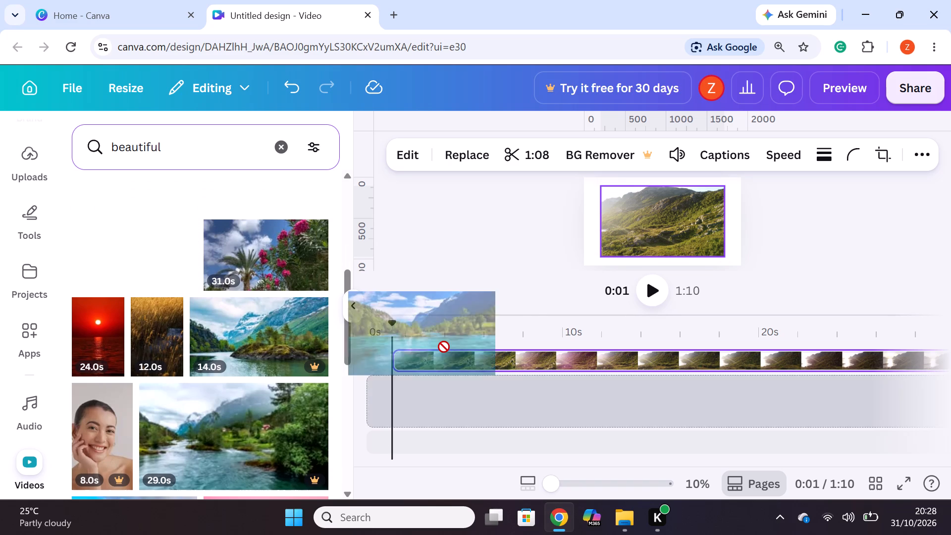
{"action": "left_click_drag", "start_coordinate": [444, 347], "coordinate": [468, 347]}
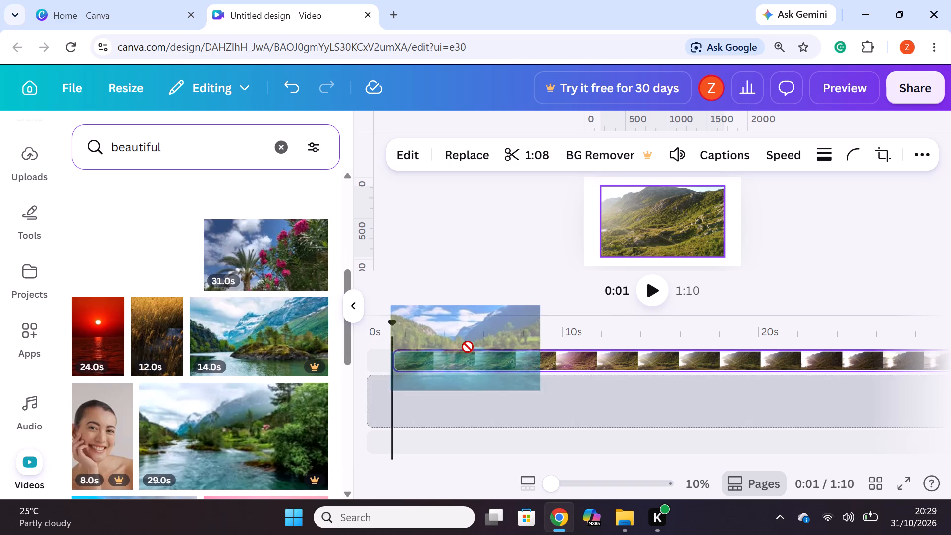
{"action": "left_click_drag", "start_coordinate": [468, 347], "coordinate": [469, 348]}
{"action": "left_click_drag", "start_coordinate": [465, 346], "coordinate": [442, 351]}
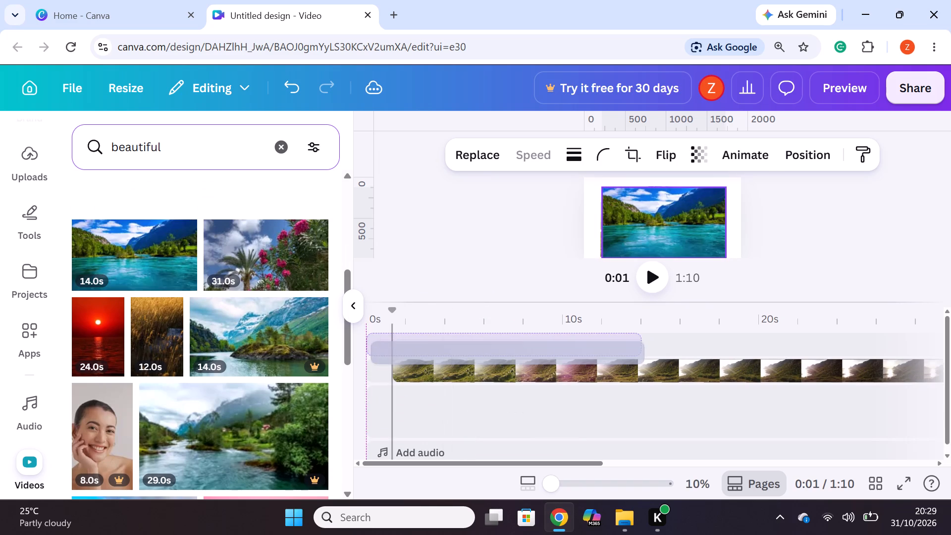
{"action": "left_click_drag", "start_coordinate": [442, 351], "coordinate": [442, 346]}
Move the hillside clip back to the start of the timeline.
{"action": "left_click_drag", "start_coordinate": [447, 372], "coordinate": [422, 369]}
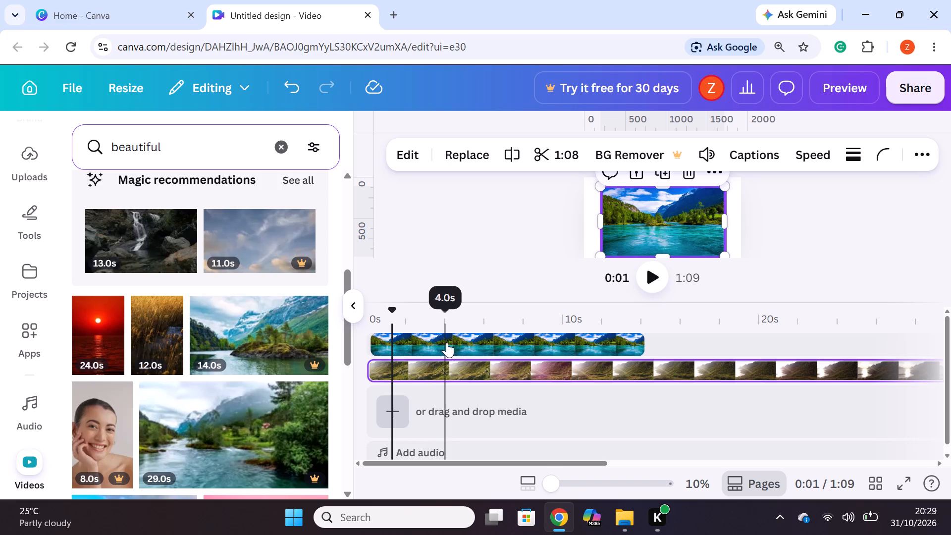
Split the lake clip at about 4 seconds on the timeline.
{"action": "left_click", "coordinate": [454, 340]}
{"action": "left_click", "coordinate": [454, 340]}
{"action": "right_click", "coordinate": [454, 340]}
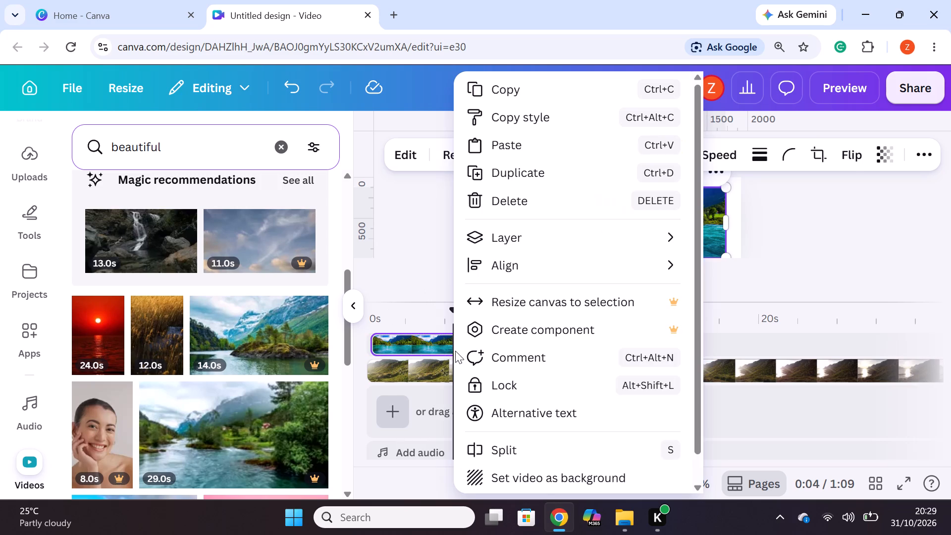
{"action": "left_click", "coordinate": [508, 452]}
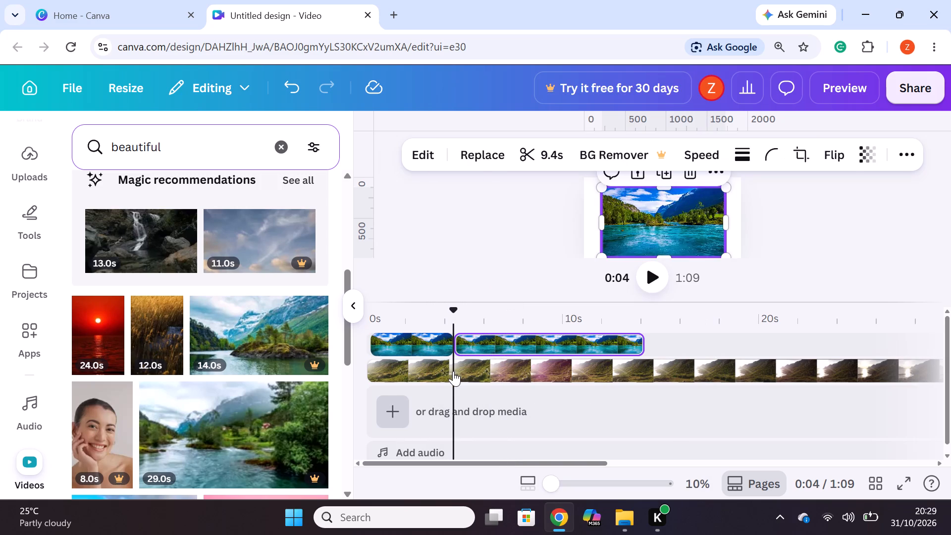
Split the hillside clip at about 4 seconds, in line with the lake clip's split.
{"action": "left_click", "coordinate": [453, 371]}
{"action": "right_click", "coordinate": [453, 371]}
{"action": "left_click", "coordinate": [506, 446]}
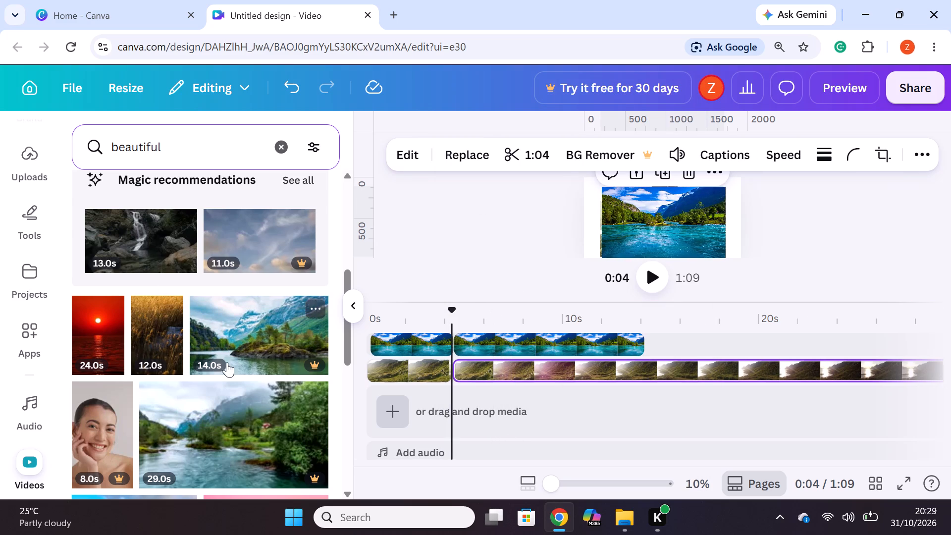
Delete the long second segment of the hillside clip.
{"action": "left_click", "coordinate": [535, 361]}
{"action": "right_click", "coordinate": [534, 360]}
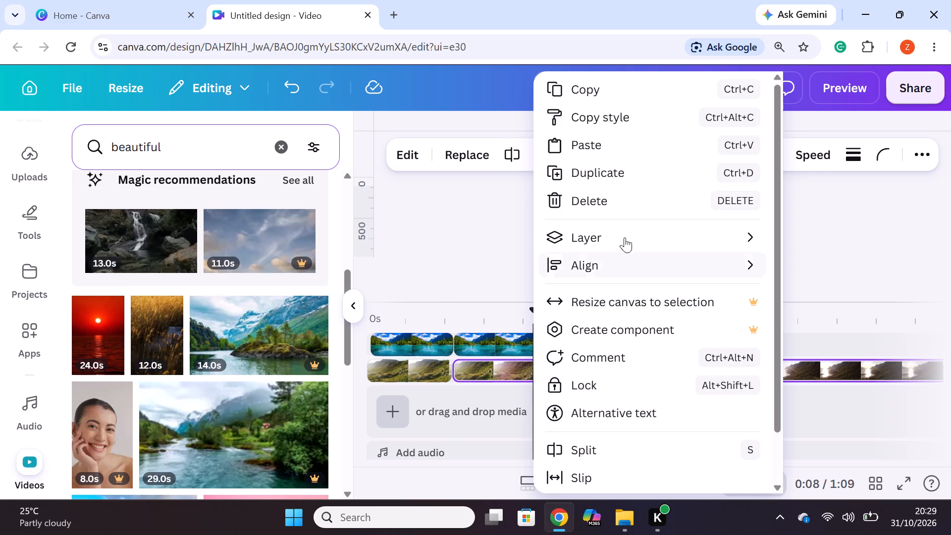
{"action": "left_click", "coordinate": [625, 199]}
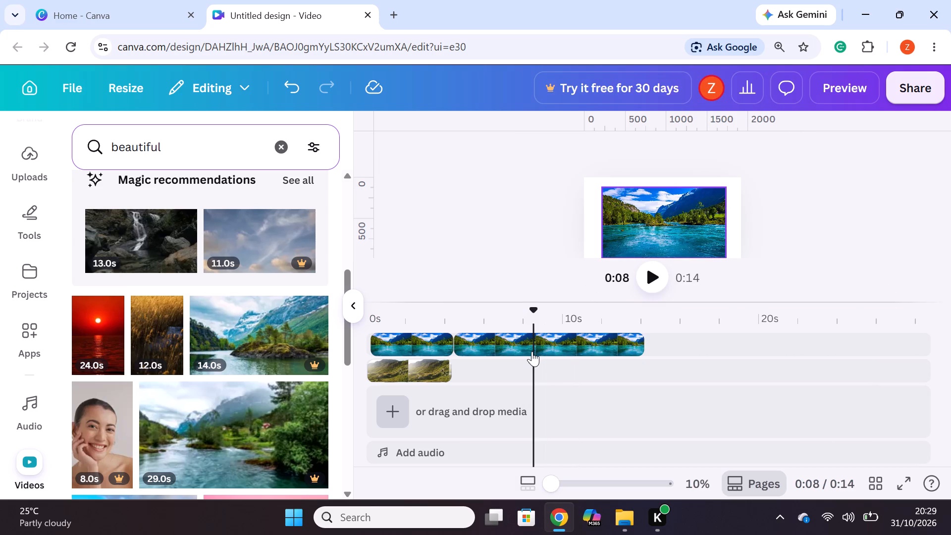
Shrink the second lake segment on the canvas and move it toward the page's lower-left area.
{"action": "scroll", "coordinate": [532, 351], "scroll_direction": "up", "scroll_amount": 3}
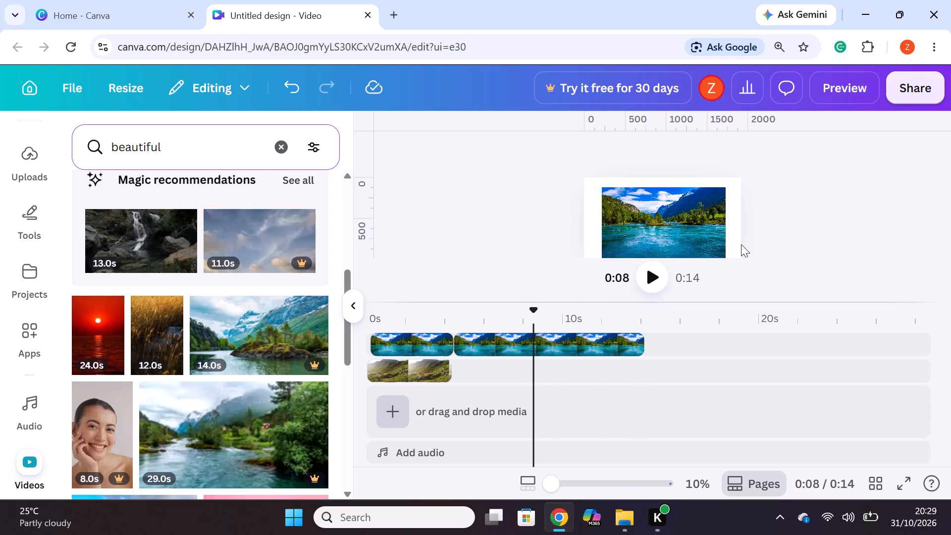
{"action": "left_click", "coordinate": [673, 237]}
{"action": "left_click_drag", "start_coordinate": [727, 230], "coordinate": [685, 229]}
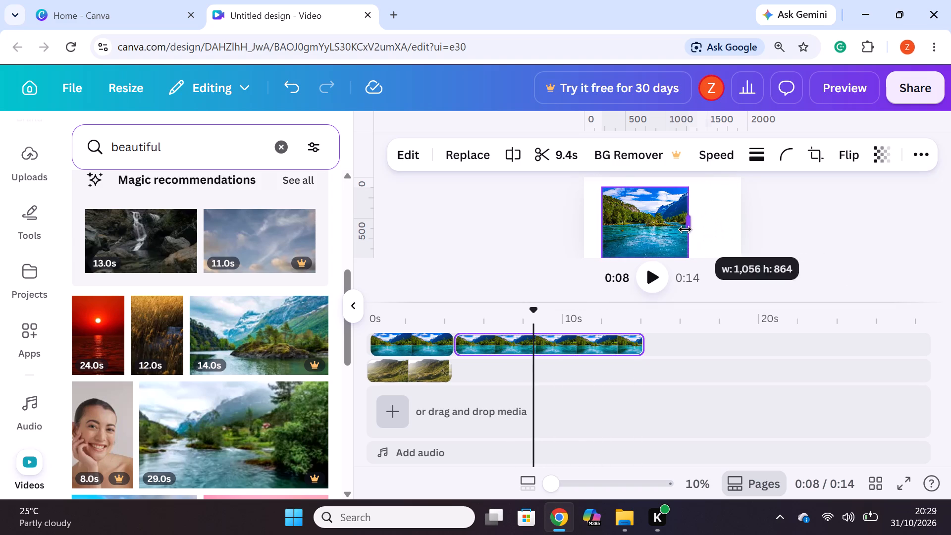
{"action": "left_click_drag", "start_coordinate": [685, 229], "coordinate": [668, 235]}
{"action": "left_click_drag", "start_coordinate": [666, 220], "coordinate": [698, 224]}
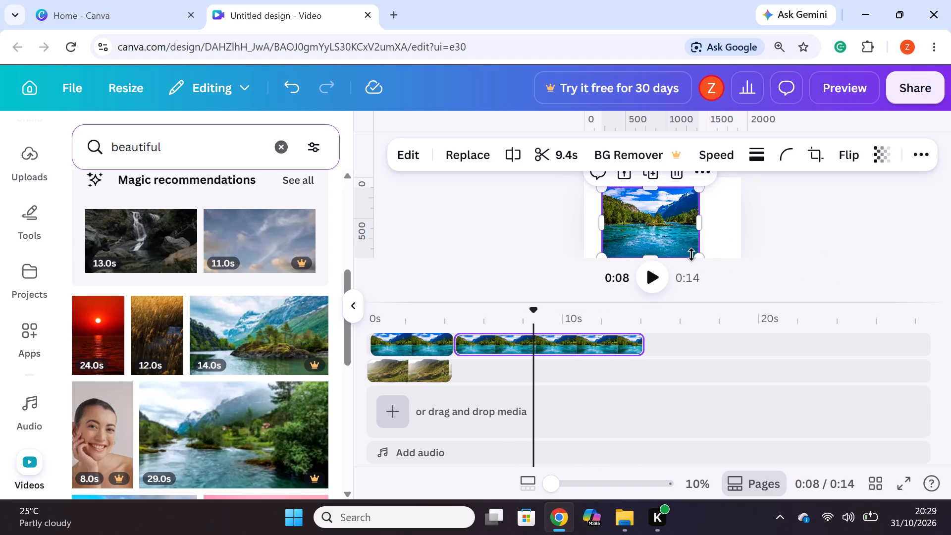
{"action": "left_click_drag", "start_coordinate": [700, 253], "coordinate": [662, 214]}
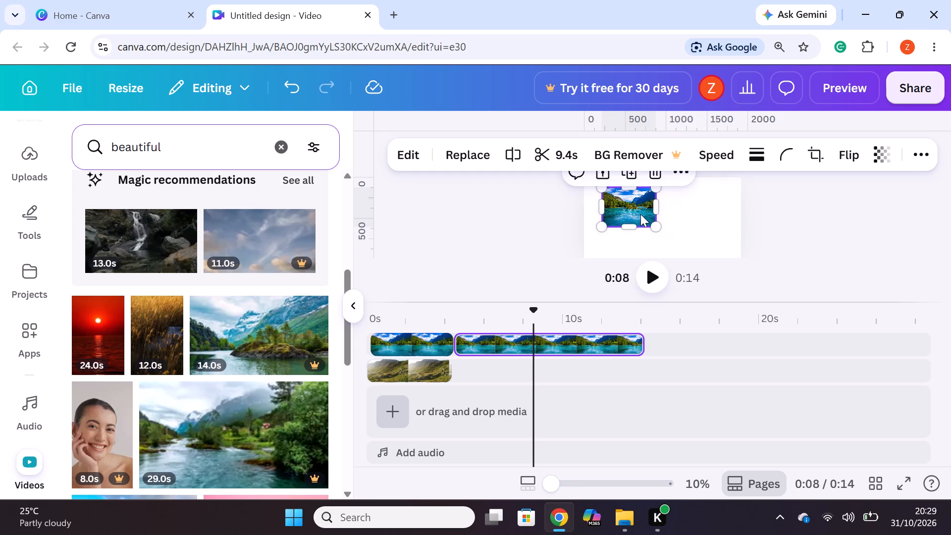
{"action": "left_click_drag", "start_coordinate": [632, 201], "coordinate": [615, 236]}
Shrink the first lake segment and place it at the page's left edge, overlapping the lower part of the hillside video.
{"action": "scroll", "coordinate": [231, 427], "scroll_direction": "down", "scroll_amount": 1}
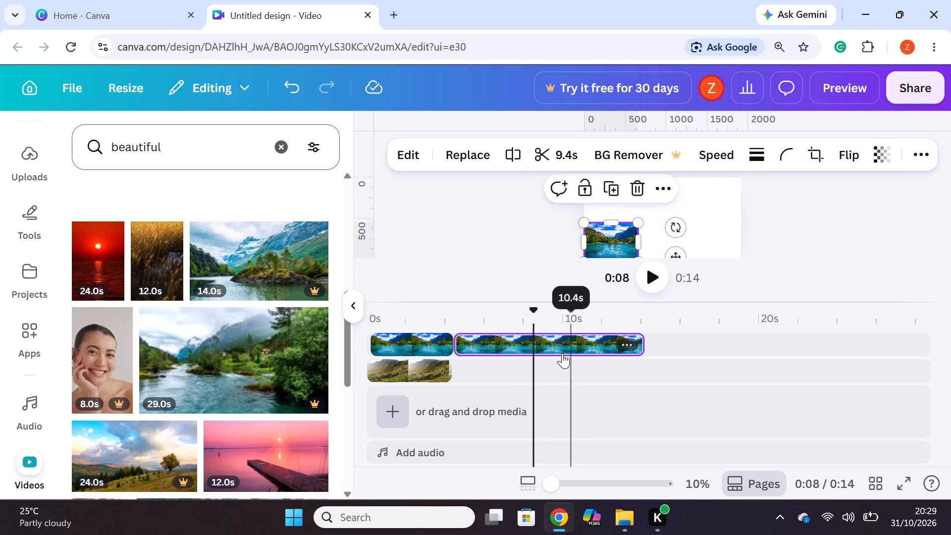
{"action": "left_click", "coordinate": [422, 353]}
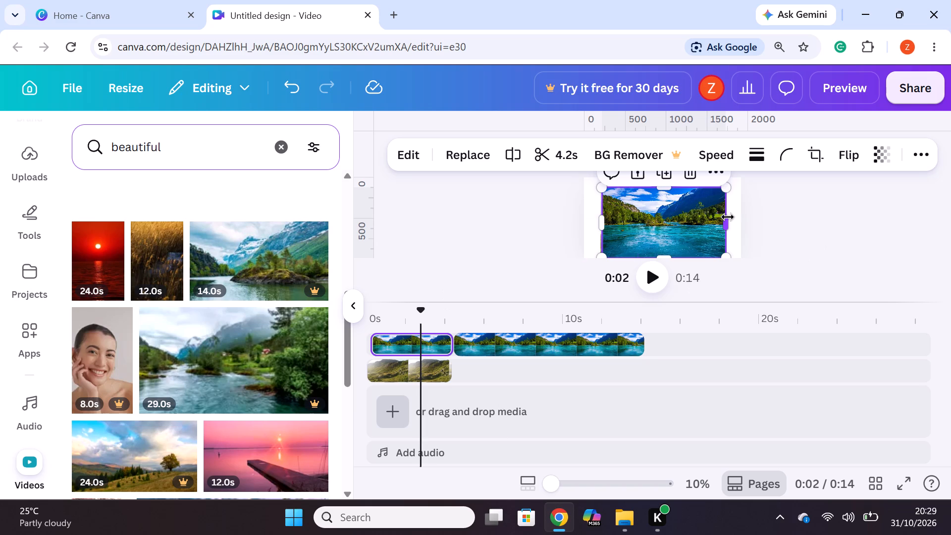
{"action": "left_click", "coordinate": [726, 220]}
{"action": "left_click_drag", "start_coordinate": [729, 256], "coordinate": [696, 228]}
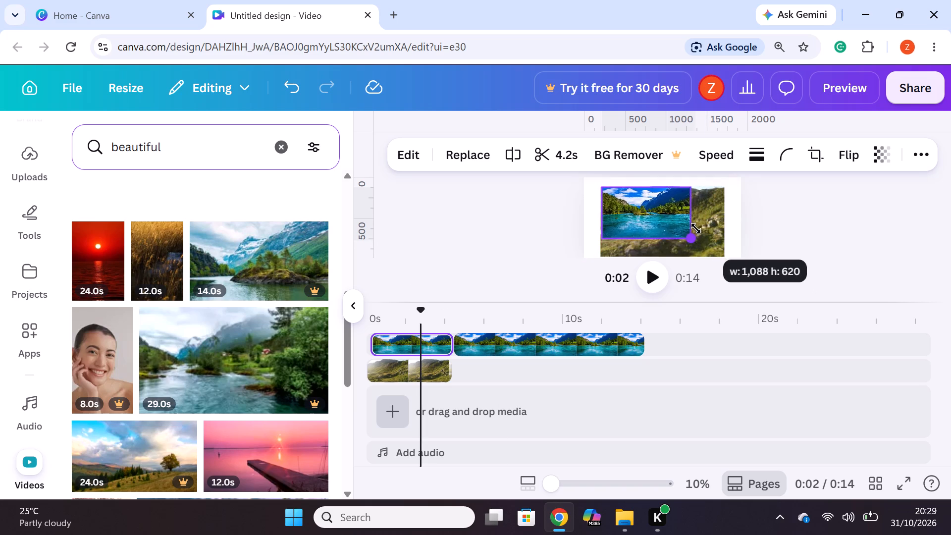
{"action": "left_click_drag", "start_coordinate": [696, 228], "coordinate": [679, 218]}
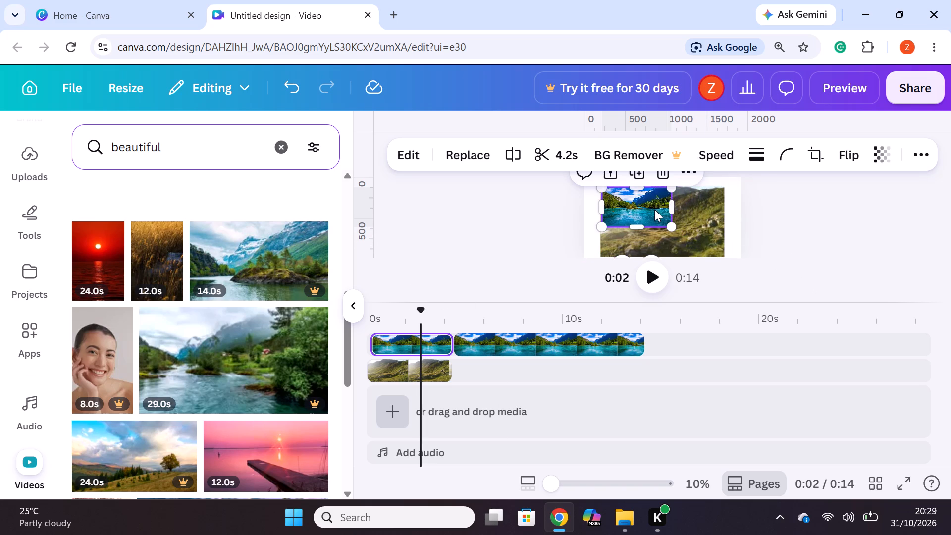
{"action": "left_click_drag", "start_coordinate": [653, 209], "coordinate": [634, 222]}
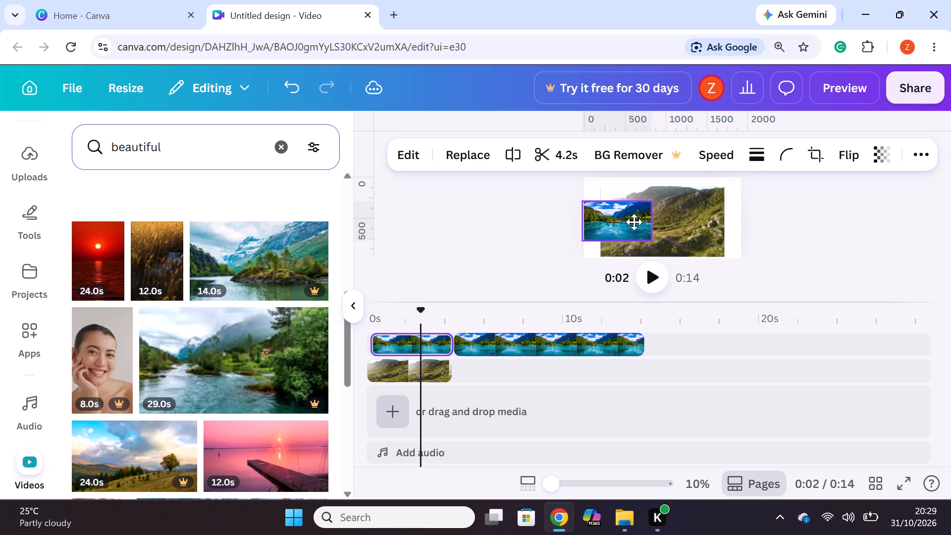
{"action": "left_click_drag", "start_coordinate": [634, 222], "coordinate": [628, 234]}
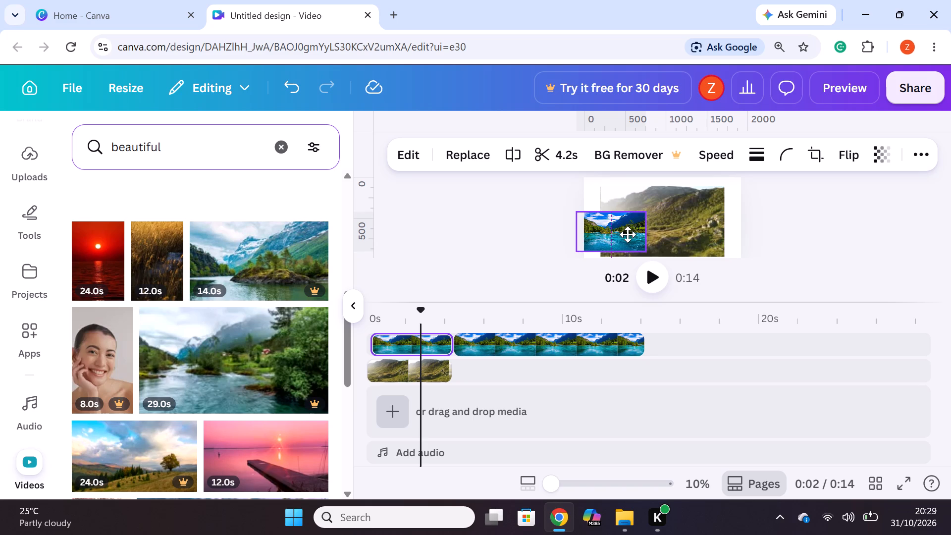
{"action": "left_click_drag", "start_coordinate": [628, 234], "coordinate": [628, 235]}
{"action": "left_click", "coordinate": [792, 269]}
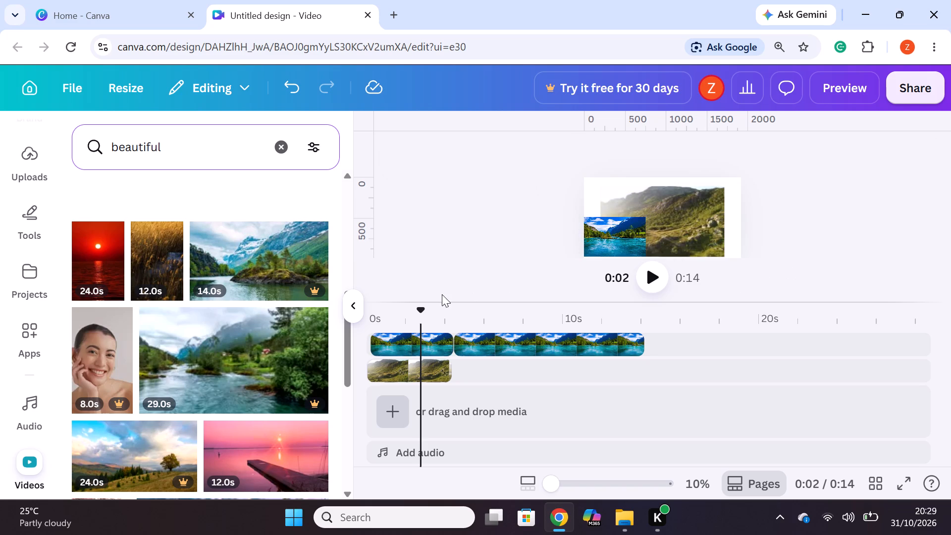
Delete the second segment of the lake clip from the timeline.
{"action": "left_click", "coordinate": [507, 345]}
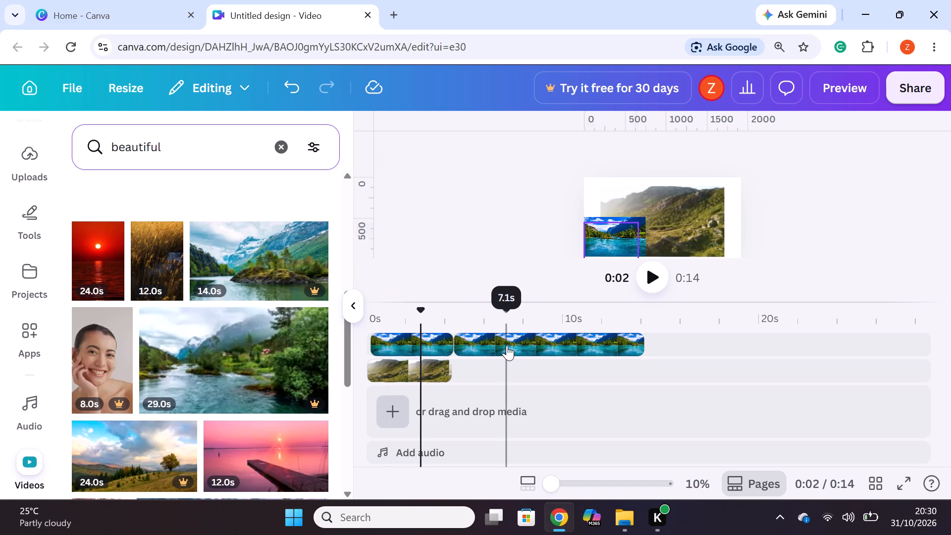
{"action": "right_click", "coordinate": [506, 345]}
{"action": "left_click", "coordinate": [563, 200]}
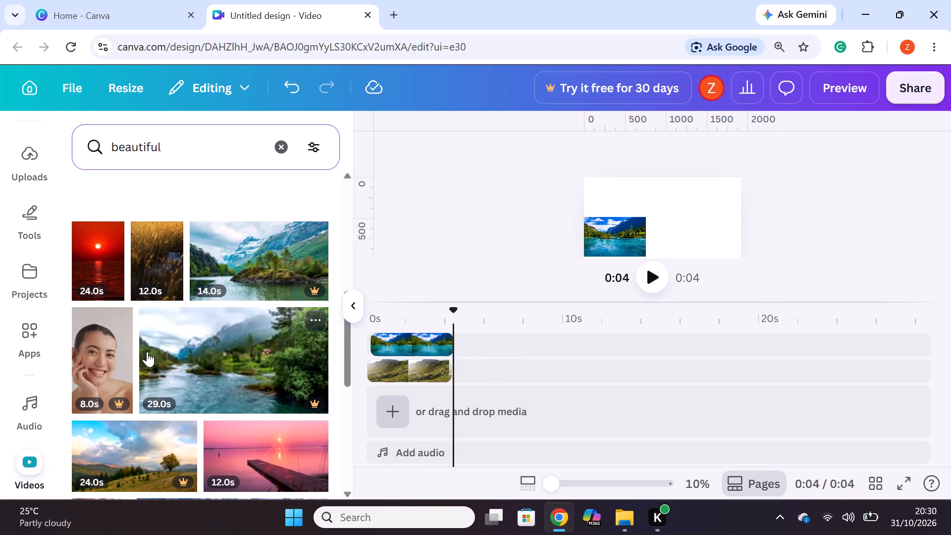
Add the 12.0s pink sunset pier video on a new track above the lake clip.
{"action": "scroll", "coordinate": [147, 352], "scroll_direction": "down", "scroll_amount": 2}
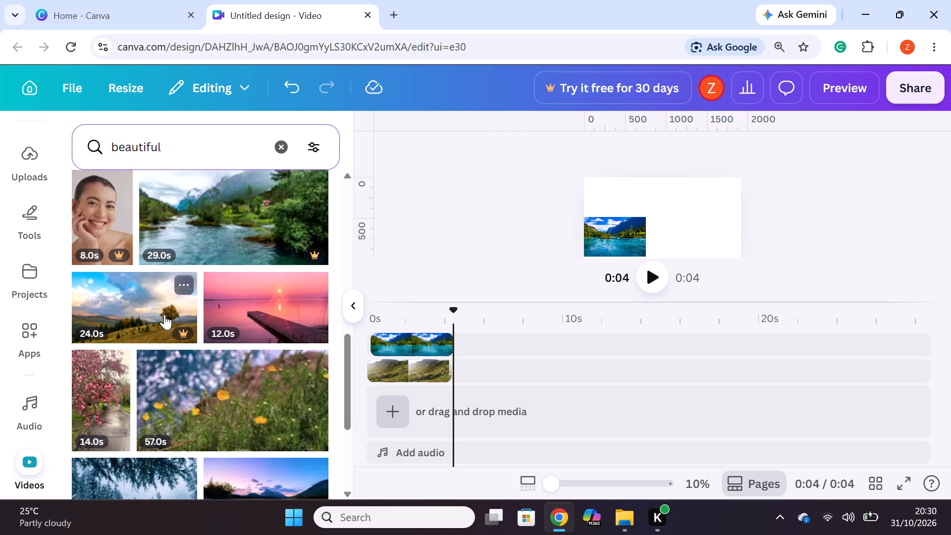
{"action": "left_click_drag", "start_coordinate": [255, 328], "coordinate": [424, 358]}
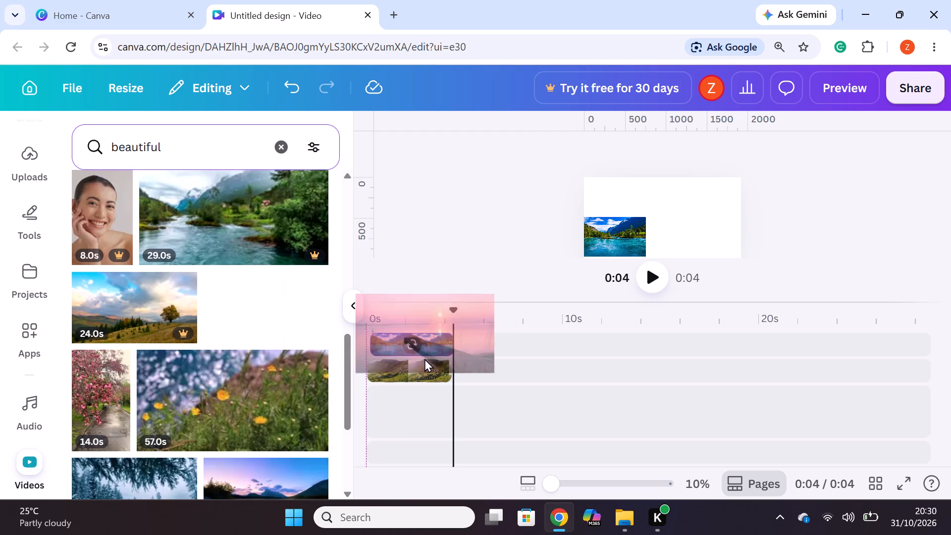
{"action": "left_click_drag", "start_coordinate": [424, 358], "coordinate": [431, 332]}
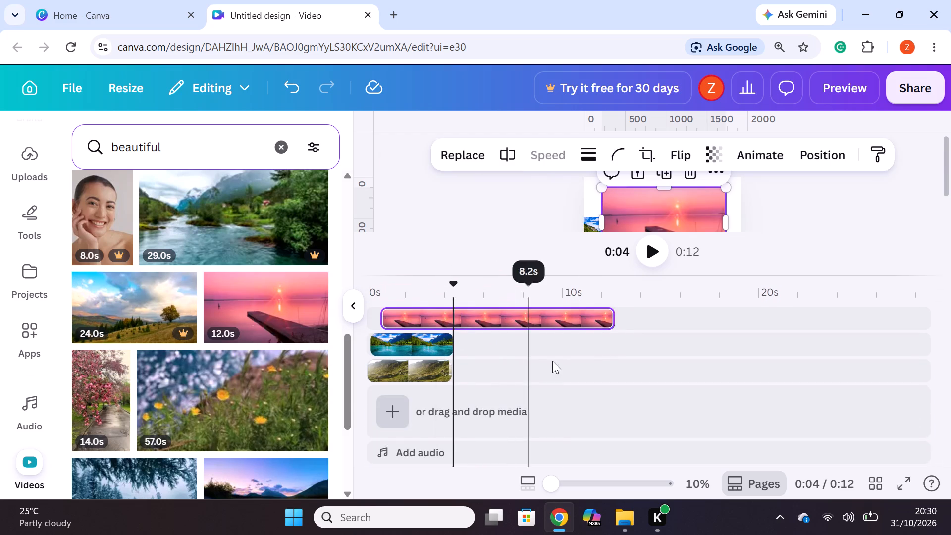
Split the pink sunset pier clip at 0:04, just past the end of the lake and hillside clips.
{"action": "left_click", "coordinate": [472, 324]}
{"action": "left_click", "coordinate": [450, 323]}
{"action": "left_click", "coordinate": [459, 321]}
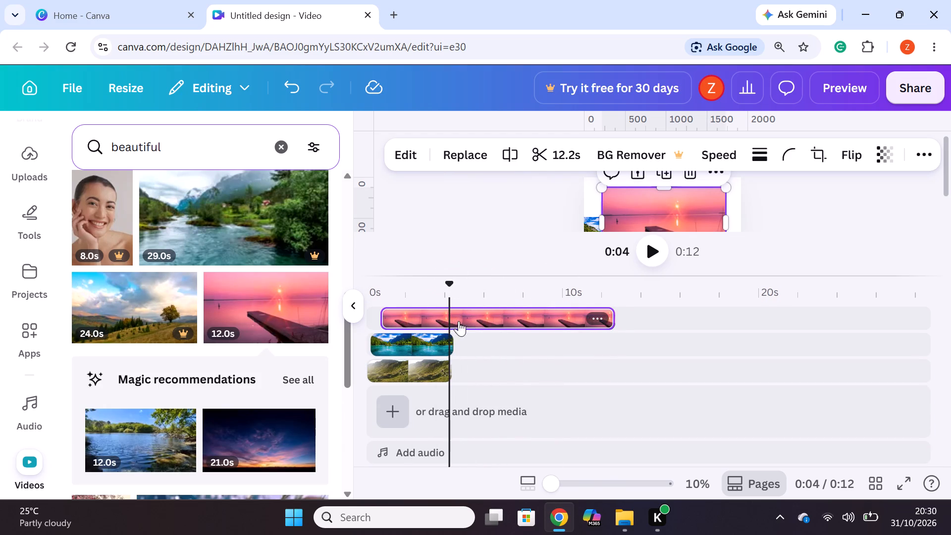
{"action": "right_click", "coordinate": [459, 321]}
{"action": "left_click", "coordinate": [551, 453]}
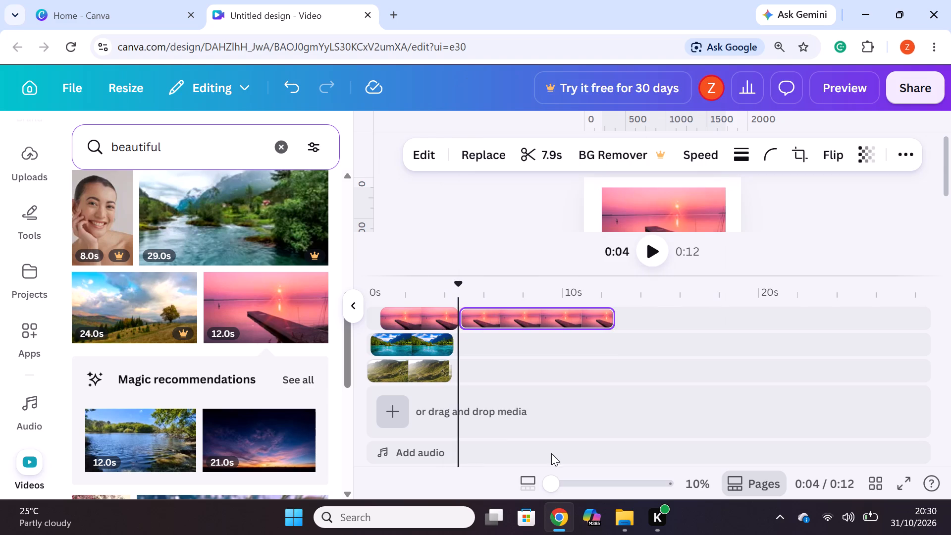
Delete the second segment of the pink sunset pier clip from the timeline.
{"action": "right_click", "coordinate": [492, 326]}
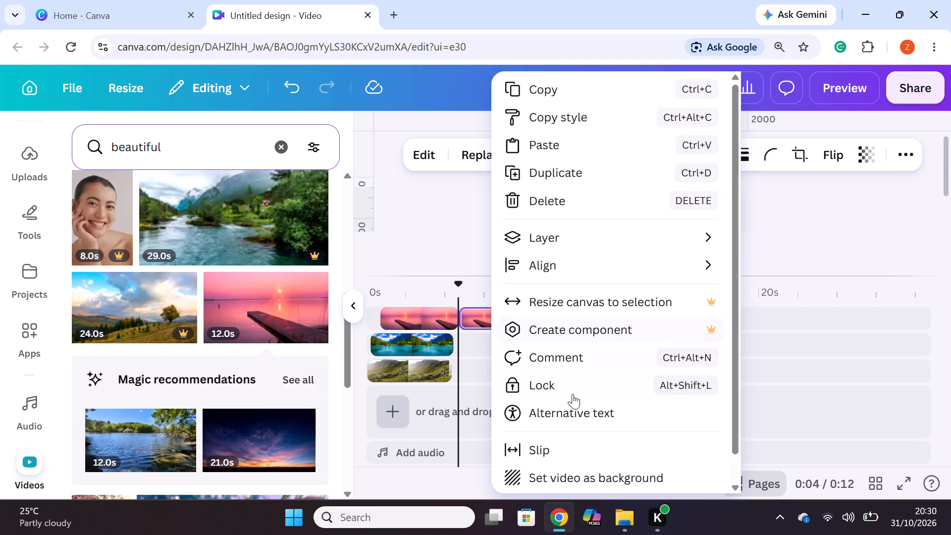
{"action": "left_click", "coordinate": [567, 207]}
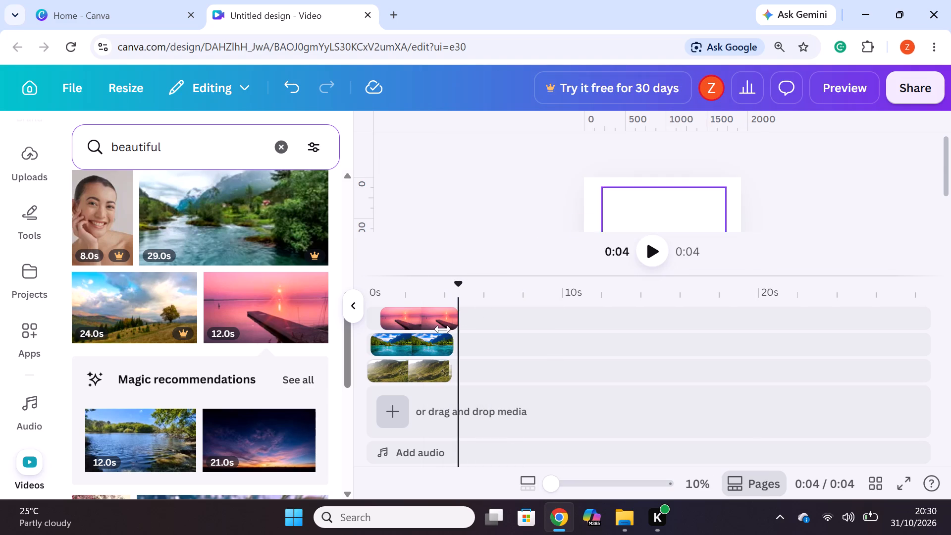
Shrink the pink pier video to about 810 by 487 and place it at the page's right edge, overlapping the hillside video.
{"action": "left_click", "coordinate": [421, 308]}
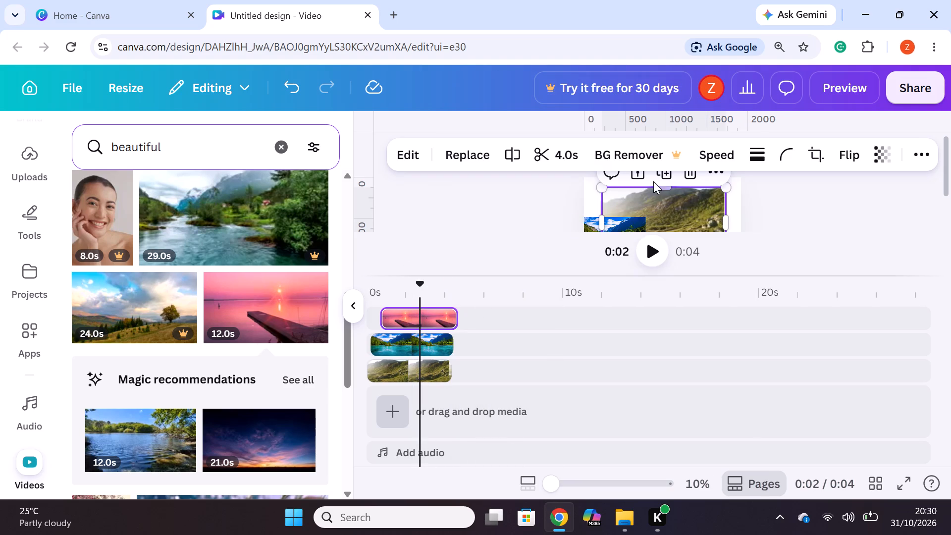
{"action": "left_click_drag", "start_coordinate": [723, 221], "coordinate": [702, 207]}
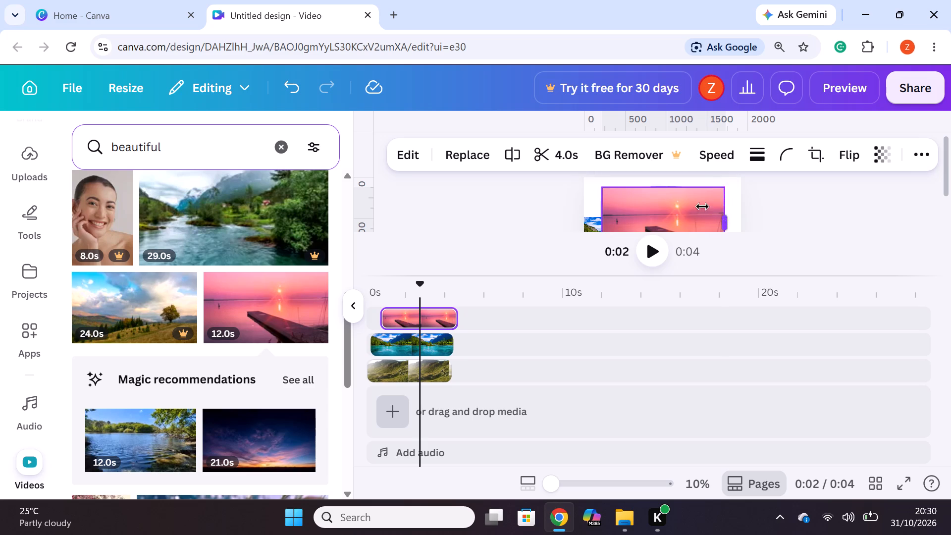
{"action": "left_click_drag", "start_coordinate": [702, 207], "coordinate": [716, 197]}
{"action": "left_click_drag", "start_coordinate": [665, 208], "coordinate": [669, 178]}
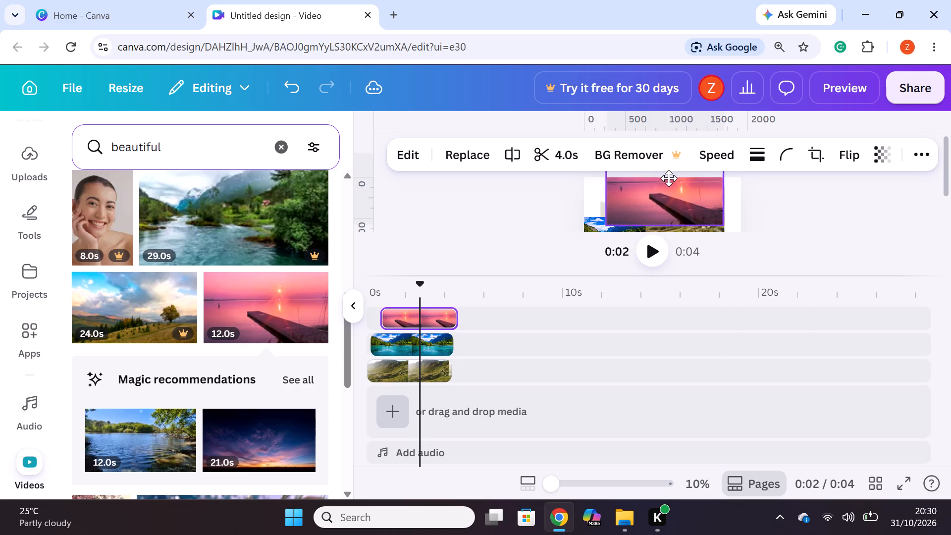
{"action": "left_click_drag", "start_coordinate": [669, 178], "coordinate": [667, 181]}
{"action": "left_click_drag", "start_coordinate": [726, 229], "coordinate": [671, 204]}
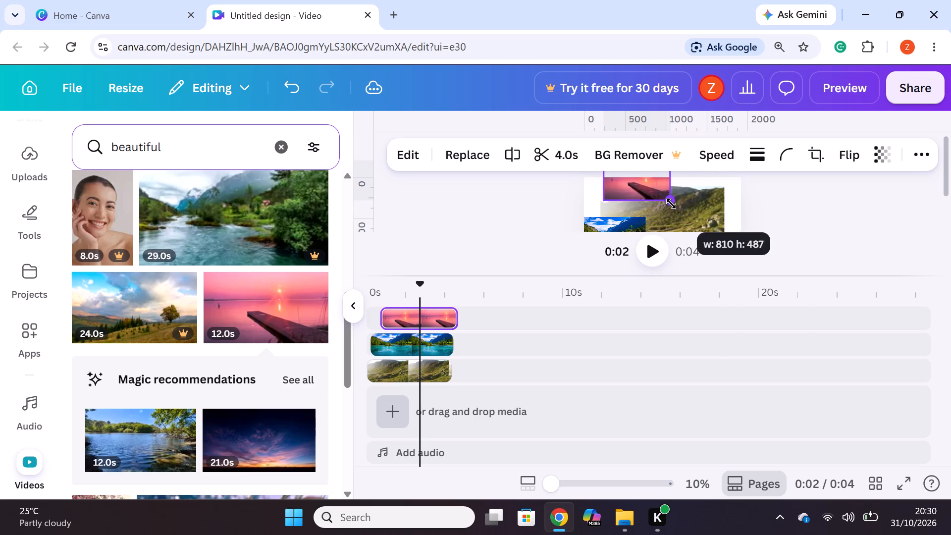
{"action": "left_click_drag", "start_coordinate": [634, 186], "coordinate": [701, 214]}
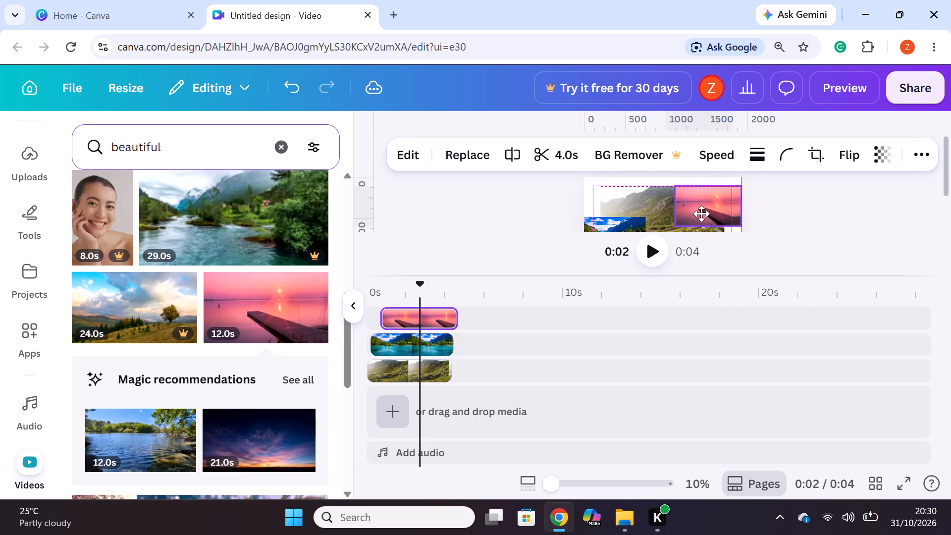
{"action": "left_click_drag", "start_coordinate": [701, 214], "coordinate": [704, 217]}
Move the lake video up along the page's left edge until it is level with the pink pier video.
{"action": "left_click_drag", "start_coordinate": [609, 226], "coordinate": [624, 207]}
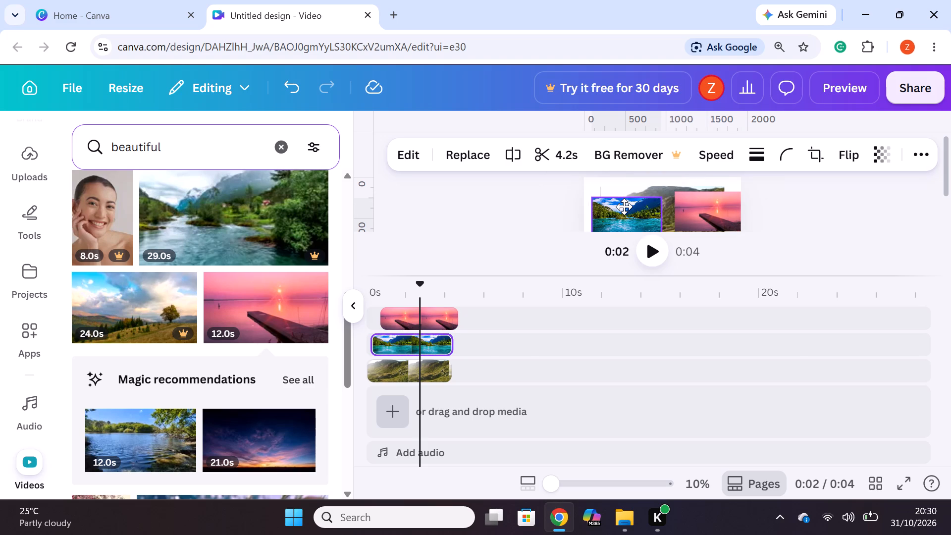
{"action": "left_click_drag", "start_coordinate": [624, 207], "coordinate": [616, 203]}
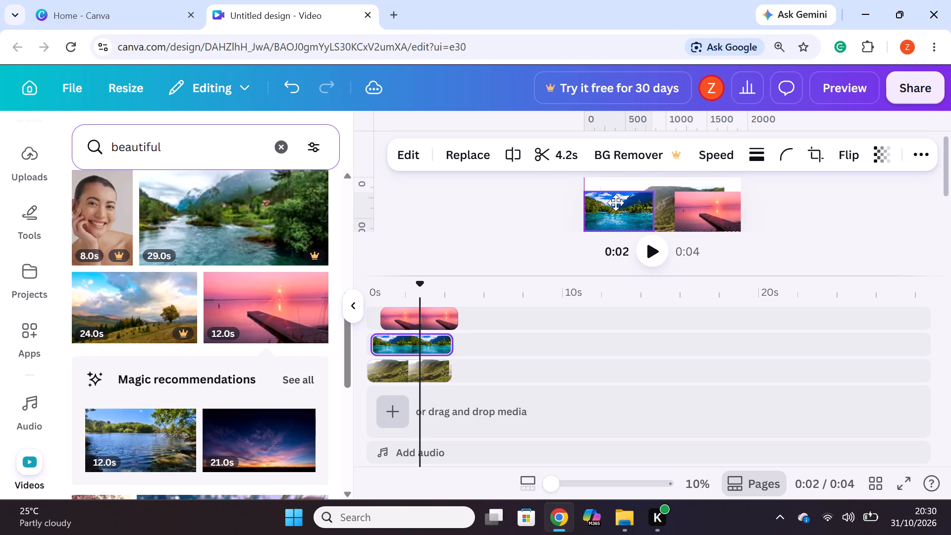
{"action": "left_click_drag", "start_coordinate": [616, 203], "coordinate": [618, 201]}
{"action": "left_click", "coordinate": [617, 206]}
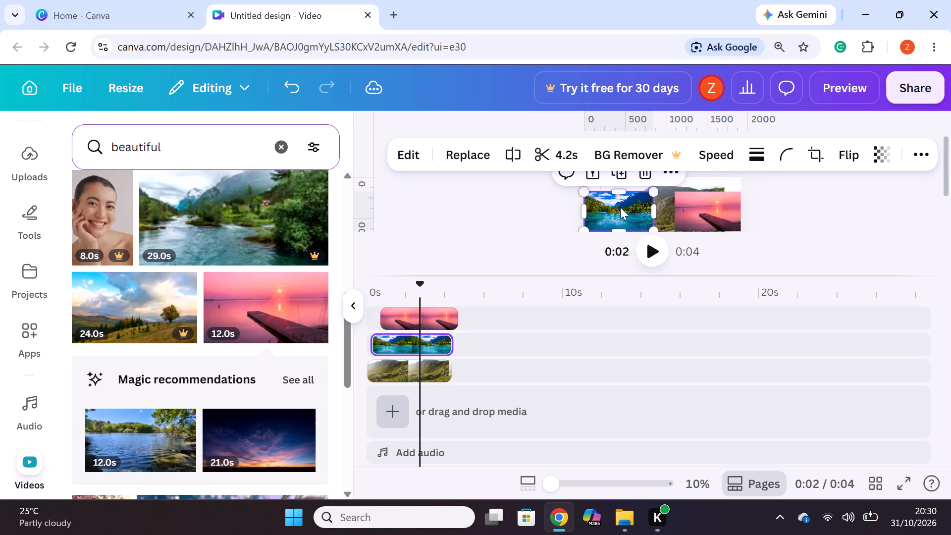
{"action": "left_click", "coordinate": [826, 221]}
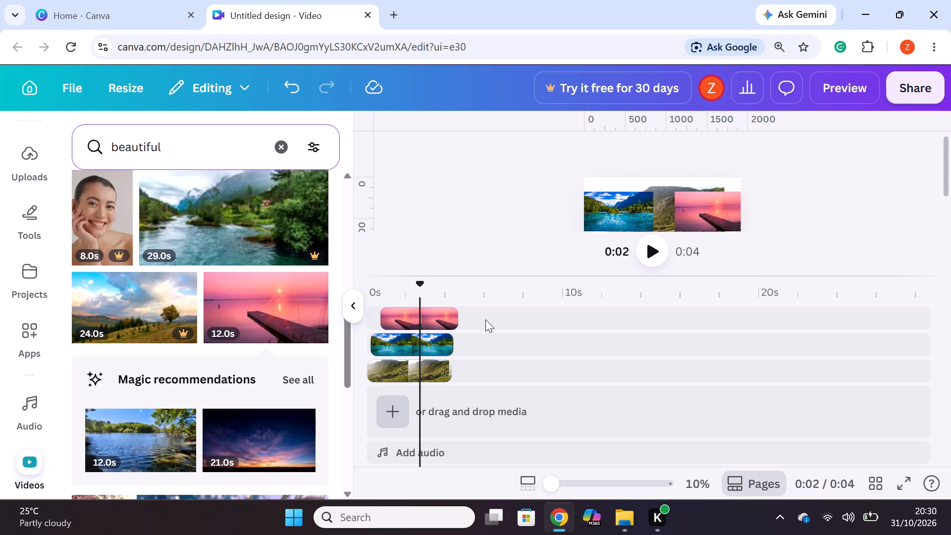
Add the 21.0s purple dusk sky video from the recommendations on a new track above the pier clip.
{"action": "scroll", "coordinate": [201, 394], "scroll_direction": "down", "scroll_amount": 2}
{"action": "left_click_drag", "start_coordinate": [275, 293], "coordinate": [297, 287]}
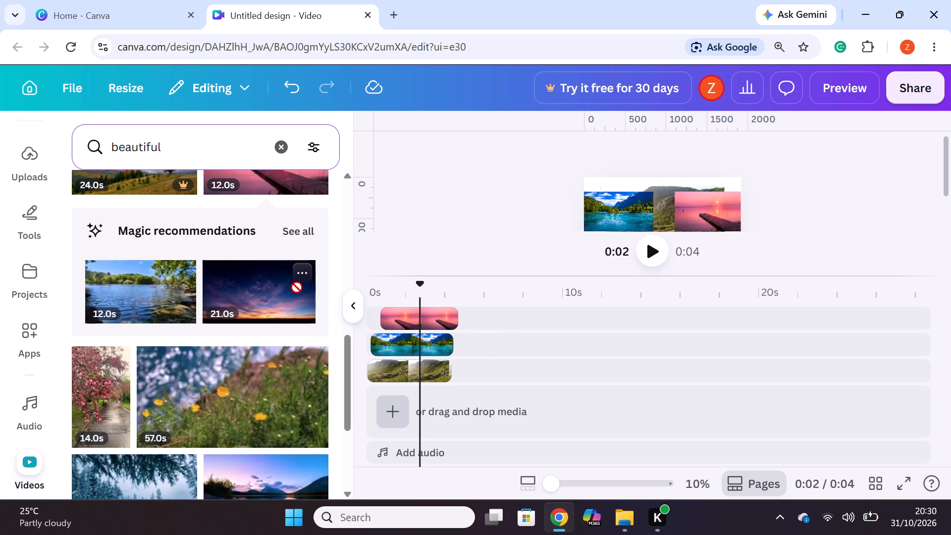
{"action": "left_click_drag", "start_coordinate": [297, 287], "coordinate": [456, 311]}
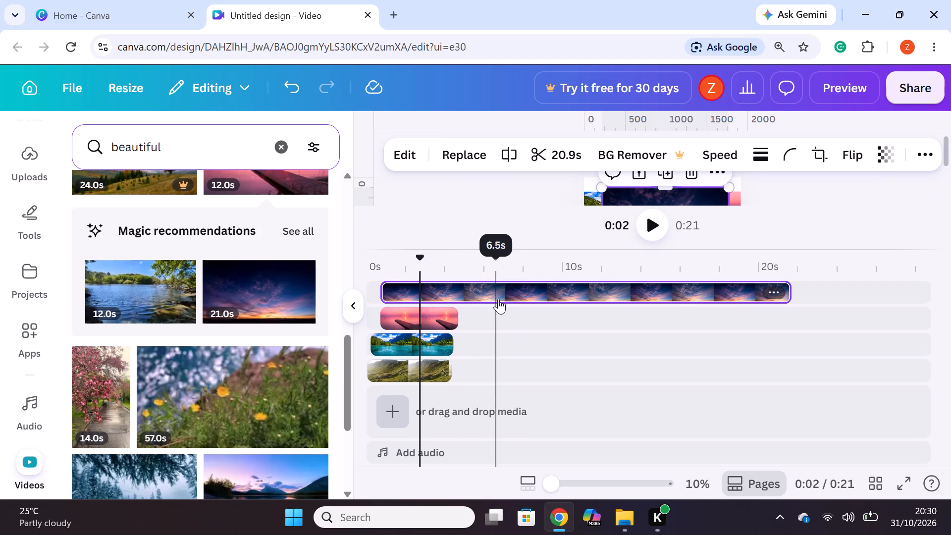
Split the dusk sky clip at 0:05 and delete the segment after the split.
{"action": "left_click", "coordinate": [481, 300]}
{"action": "right_click", "coordinate": [480, 300]}
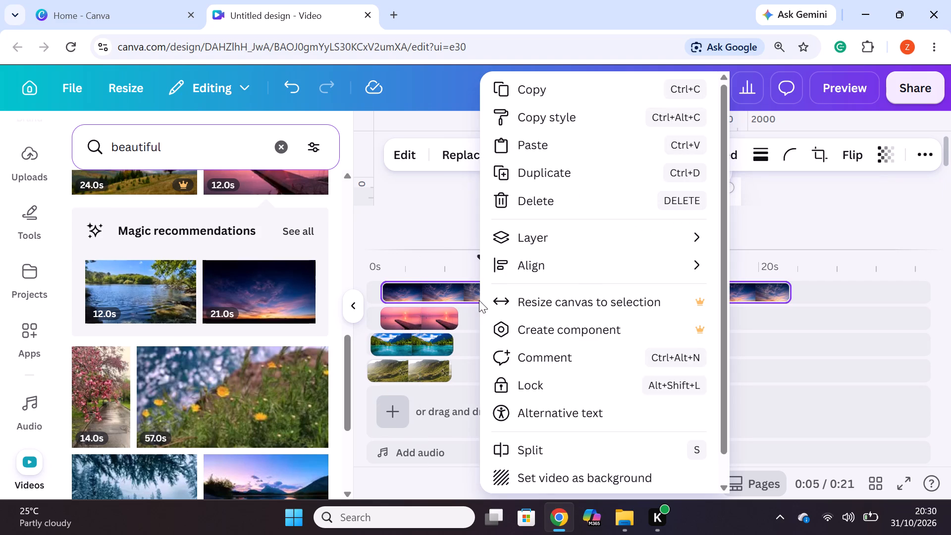
{"action": "left_click", "coordinate": [536, 446]}
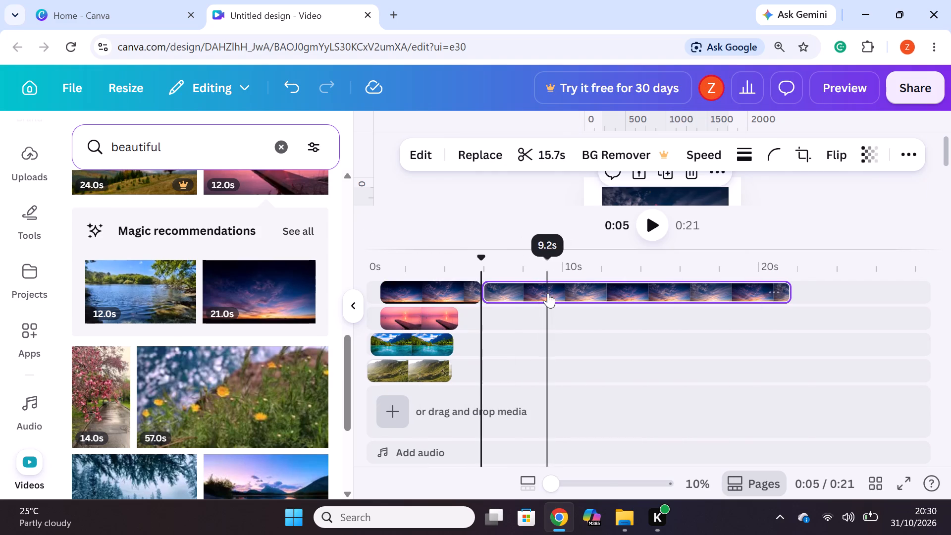
{"action": "right_click", "coordinate": [548, 291]}
{"action": "left_click", "coordinate": [635, 196]}
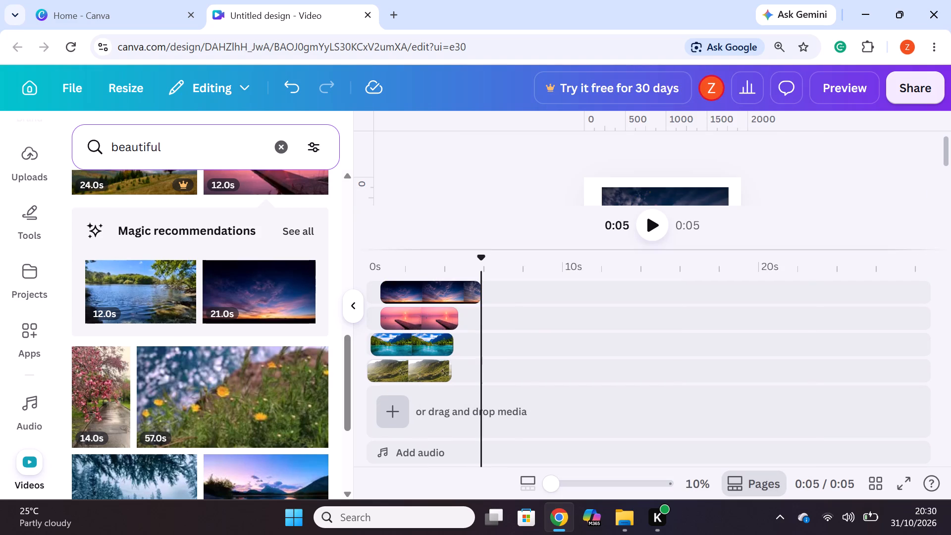
Set the dusk sky video's corner rounding to 100.
{"action": "left_click", "coordinate": [461, 296]}
{"action": "scroll", "coordinate": [676, 246], "scroll_direction": "up", "scroll_amount": 1}
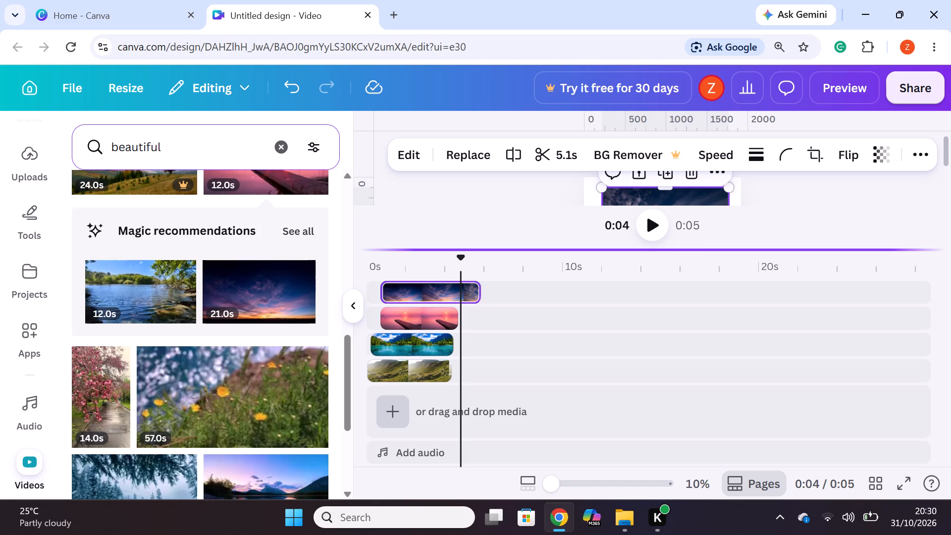
{"action": "scroll", "coordinate": [738, 200], "scroll_direction": "up", "scroll_amount": 4}
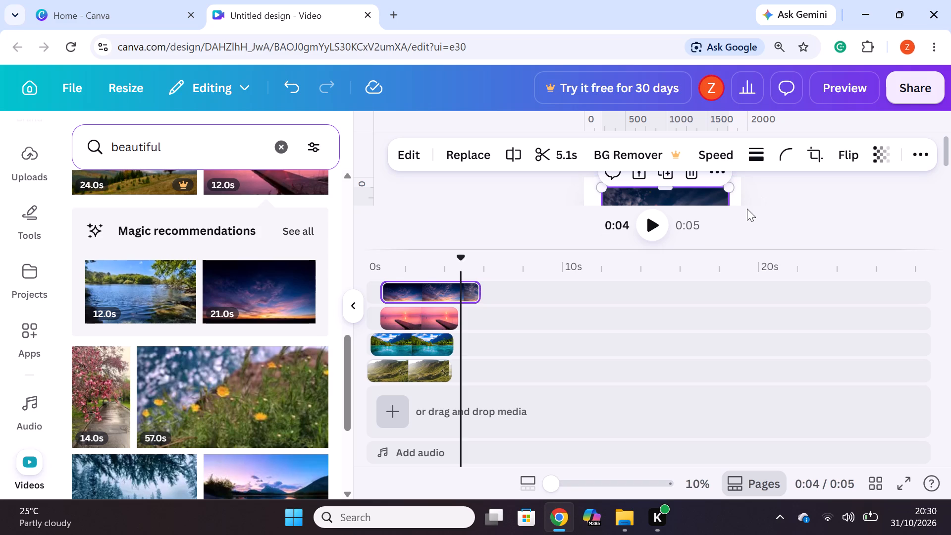
{"action": "scroll", "coordinate": [744, 214], "scroll_direction": "down", "scroll_amount": 1}
{"action": "left_click_drag", "start_coordinate": [671, 251], "coordinate": [666, 306]}
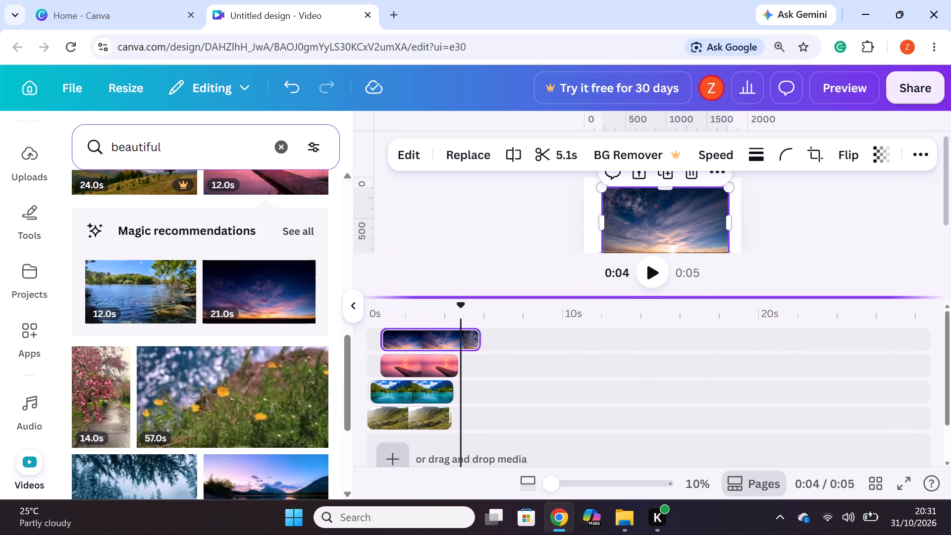
{"action": "left_click_drag", "start_coordinate": [666, 306], "coordinate": [663, 319]}
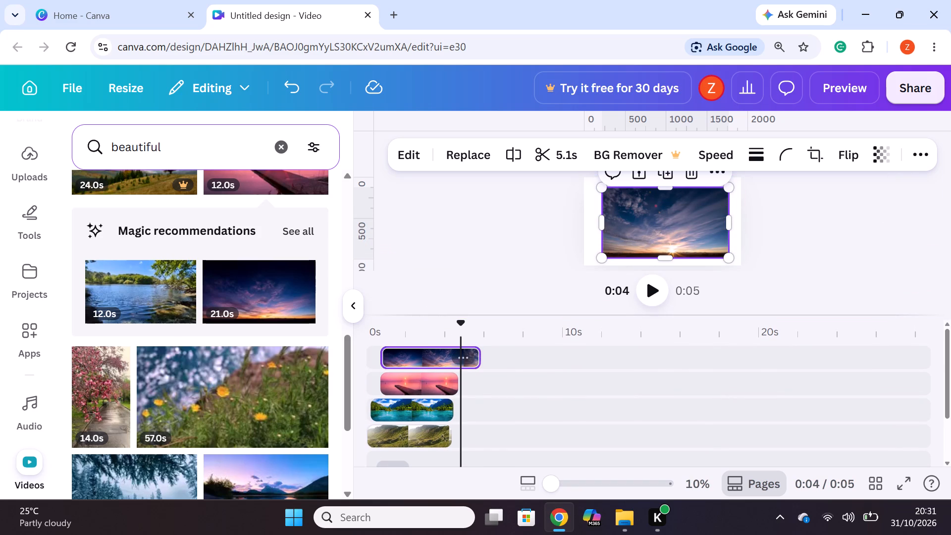
{"action": "left_click", "coordinate": [786, 155]}
{"action": "left_click_drag", "start_coordinate": [707, 223], "coordinate": [840, 220]}
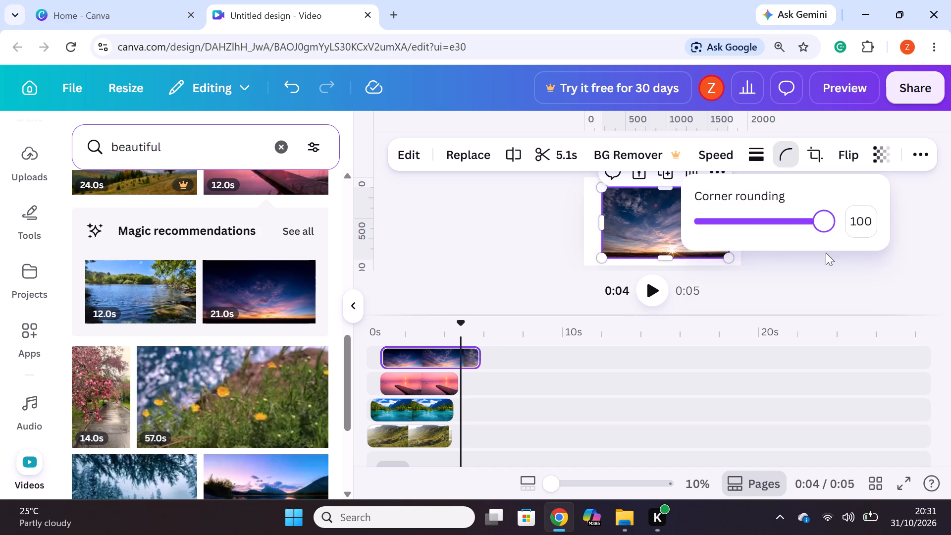
{"action": "left_click", "coordinate": [826, 253]}
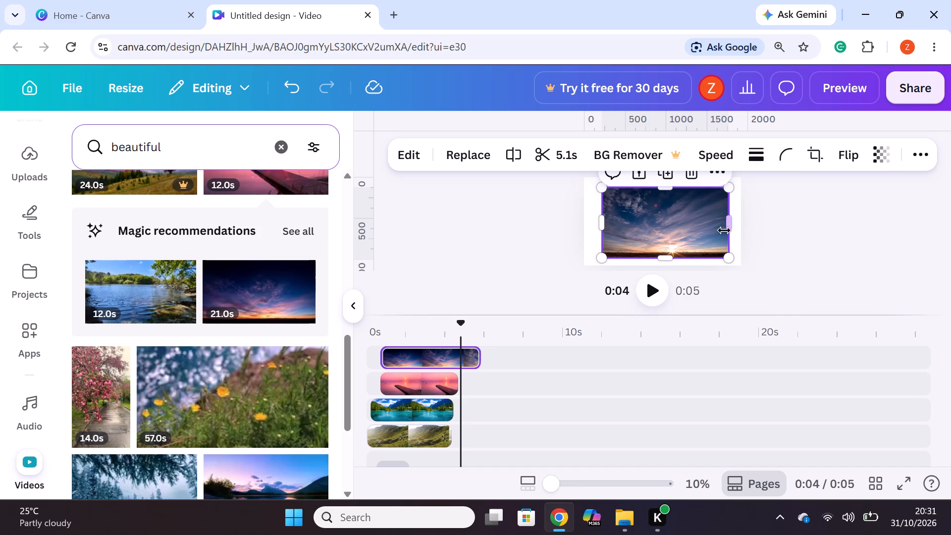
Shrink the dusk sky video to about half its width and place it in the page's lower-left corner, beneath the lake video.
{"action": "left_click_drag", "start_coordinate": [729, 256], "coordinate": [674, 217]}
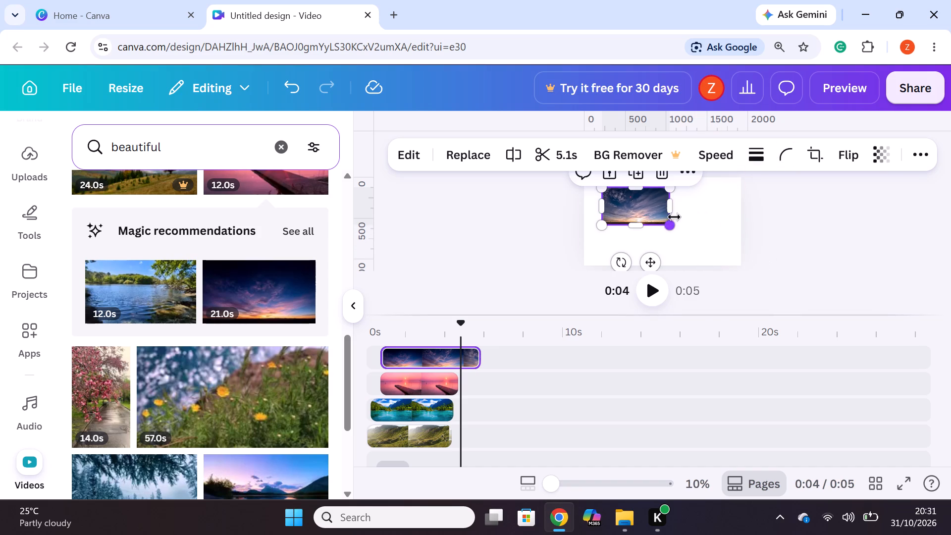
{"action": "left_click", "coordinate": [416, 375]}
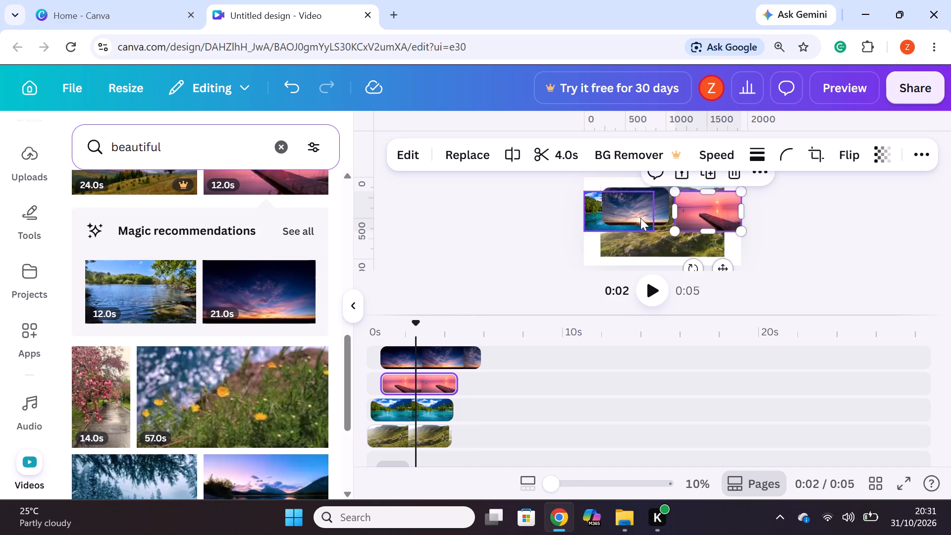
{"action": "left_click_drag", "start_coordinate": [639, 205], "coordinate": [621, 245]}
Move the pink pier video down into the page's lower-right corner.
{"action": "left_click_drag", "start_coordinate": [717, 215], "coordinate": [705, 251]}
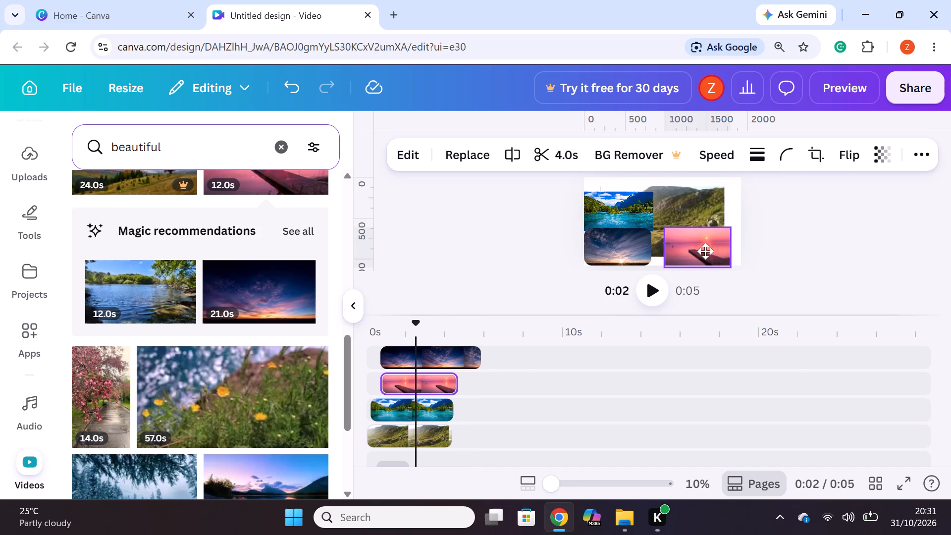
{"action": "left_click_drag", "start_coordinate": [705, 251], "coordinate": [718, 250]}
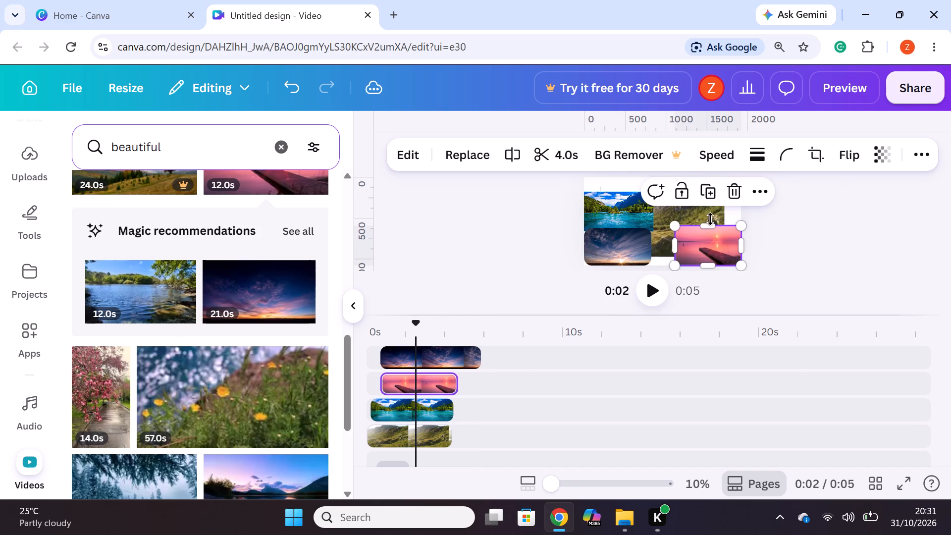
Set the pink pier video's corner rounding to 100.
{"action": "left_click", "coordinate": [781, 156]}
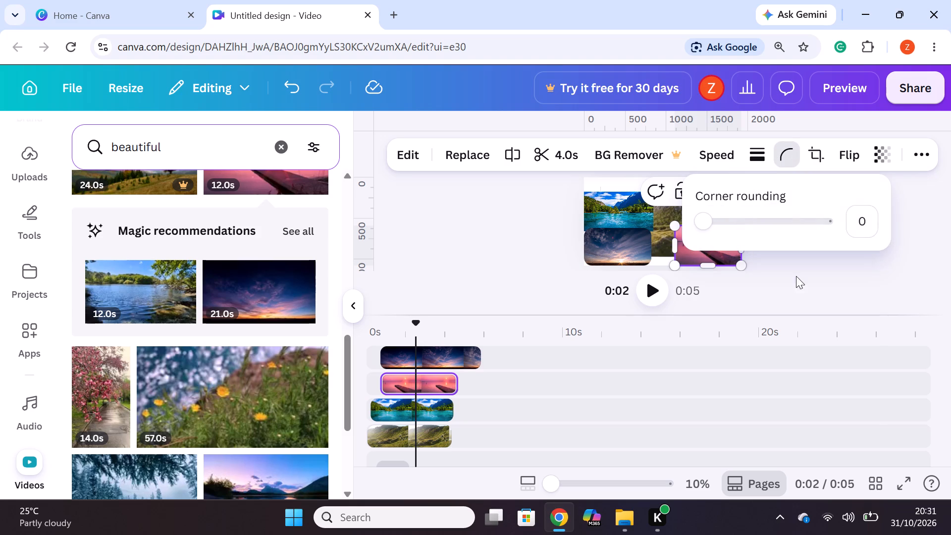
{"action": "left_click_drag", "start_coordinate": [705, 226], "coordinate": [888, 229]}
{"action": "left_click", "coordinate": [864, 242]}
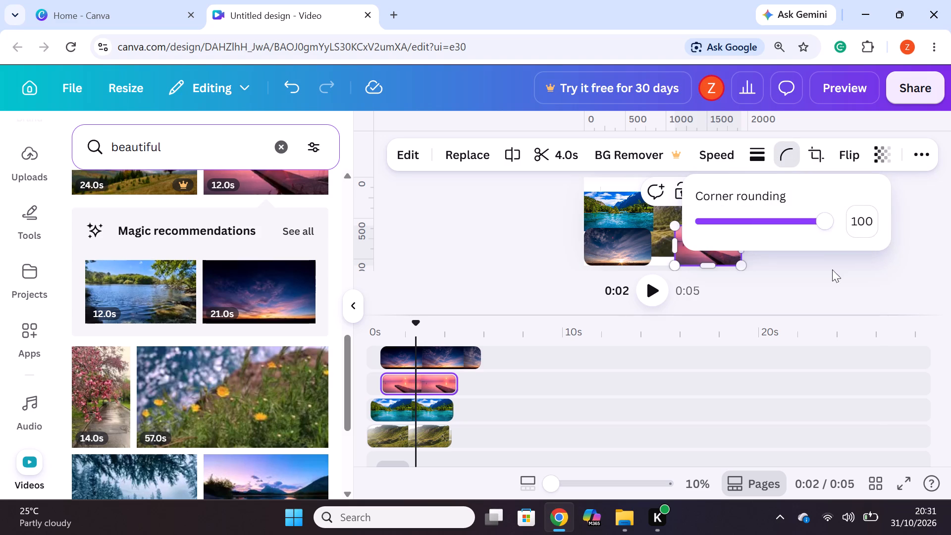
{"action": "left_click", "coordinate": [819, 279]}
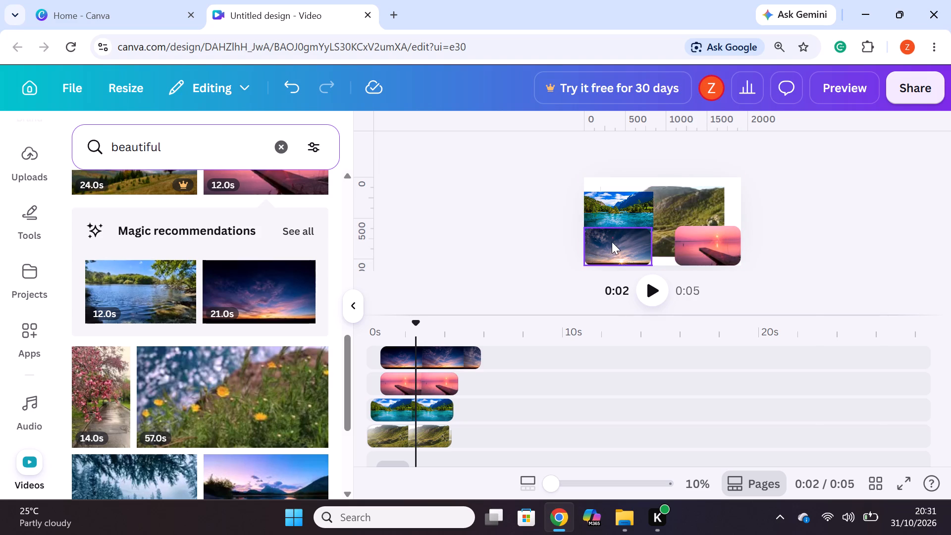
Round the corners of the lake video to the maximum amount.
{"action": "left_click", "coordinate": [629, 203]}
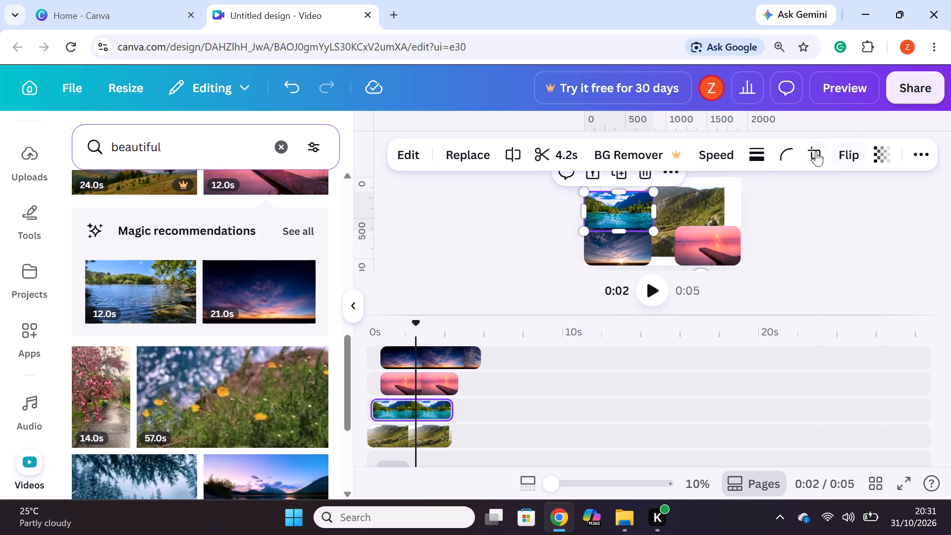
{"action": "left_click", "coordinate": [793, 153]}
{"action": "left_click_drag", "start_coordinate": [706, 222], "coordinate": [752, 224]}
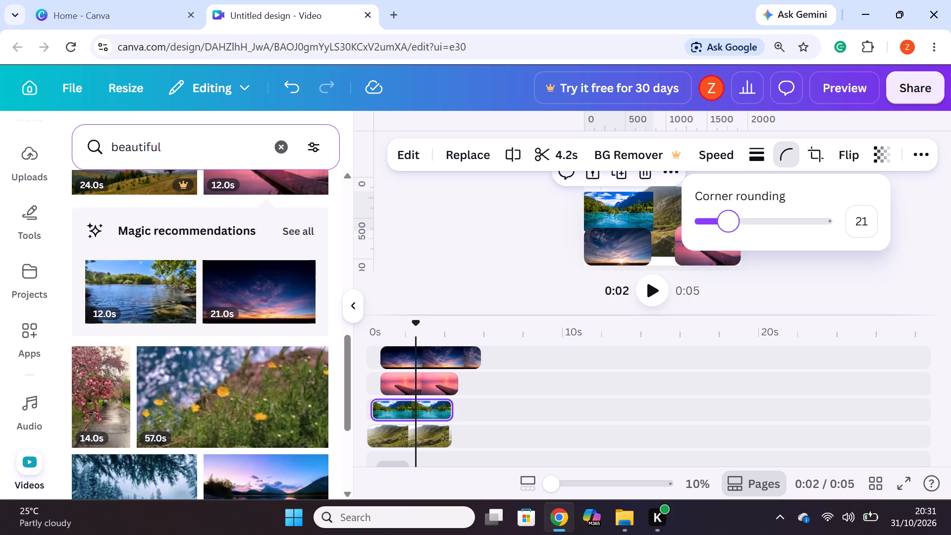
{"action": "left_click_drag", "start_coordinate": [752, 224], "coordinate": [876, 230]}
{"action": "left_click", "coordinate": [857, 273]}
{"action": "left_click", "coordinate": [827, 234]}
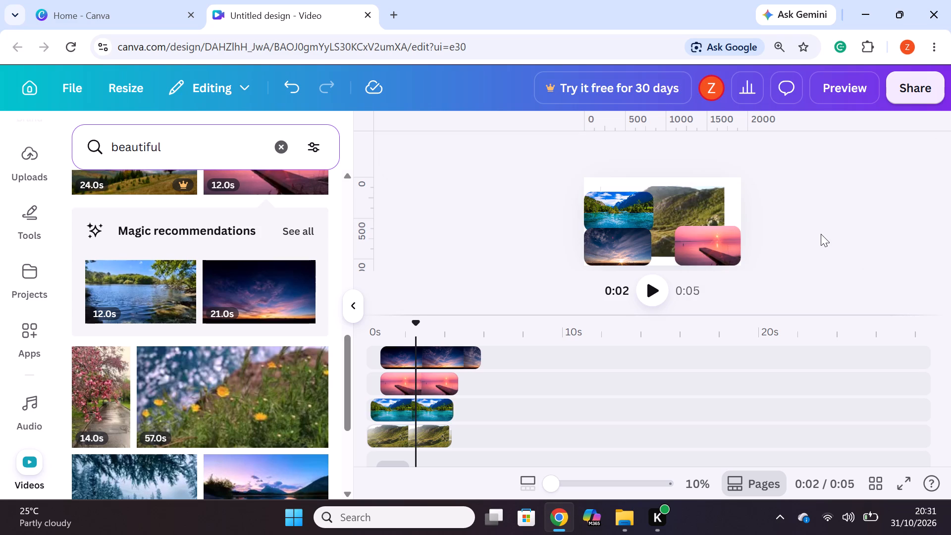
Add the 14.0s purple sunset mountain lake video from the "beautiful" results to the timeline as a new layer above the dusk sky clip.
{"action": "scroll", "coordinate": [211, 382], "scroll_direction": "down", "scroll_amount": 2}
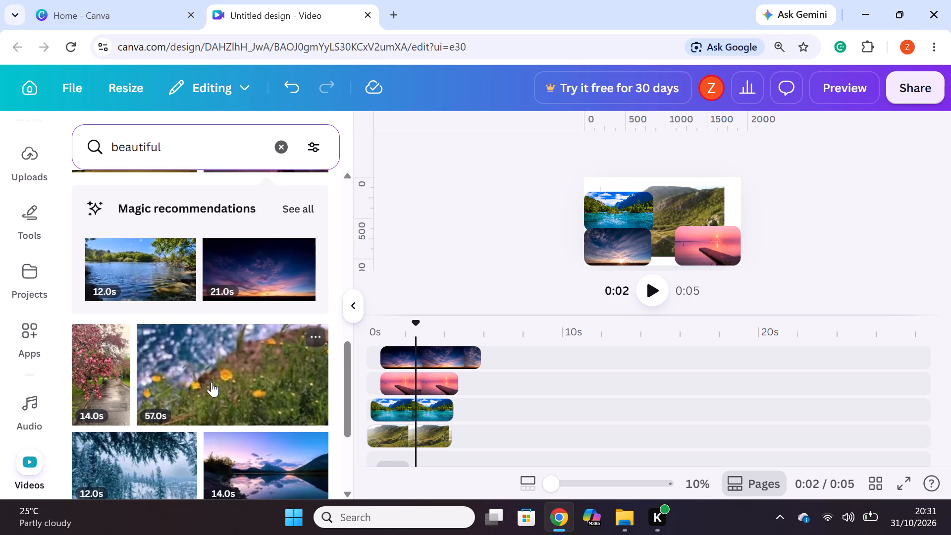
{"action": "scroll", "coordinate": [204, 375], "scroll_direction": "down", "scroll_amount": 1}
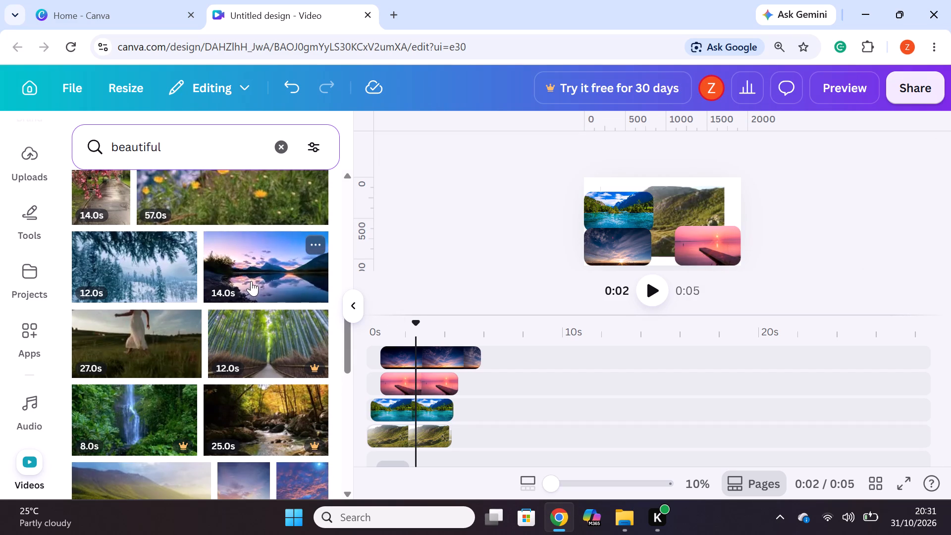
{"action": "left_click_drag", "start_coordinate": [251, 281], "coordinate": [405, 365]}
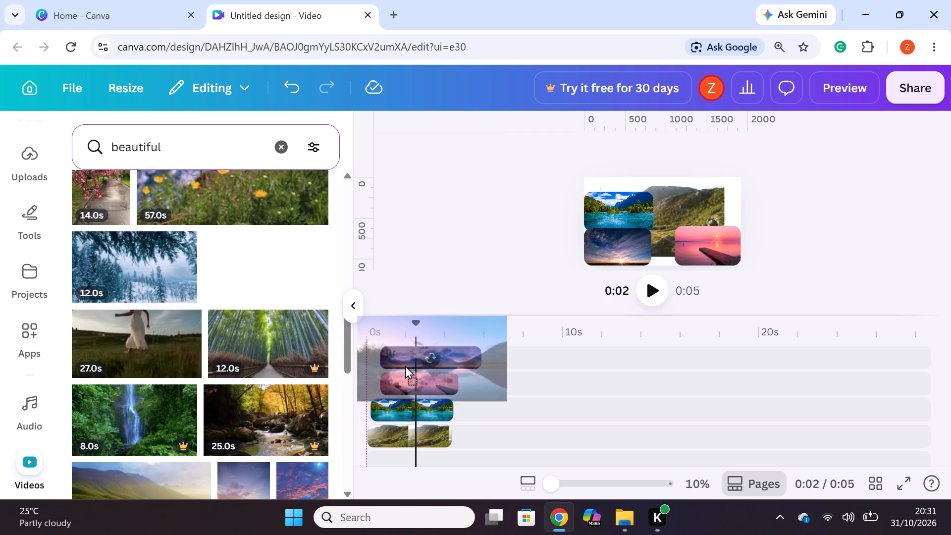
{"action": "left_click_drag", "start_coordinate": [405, 365], "coordinate": [407, 339]}
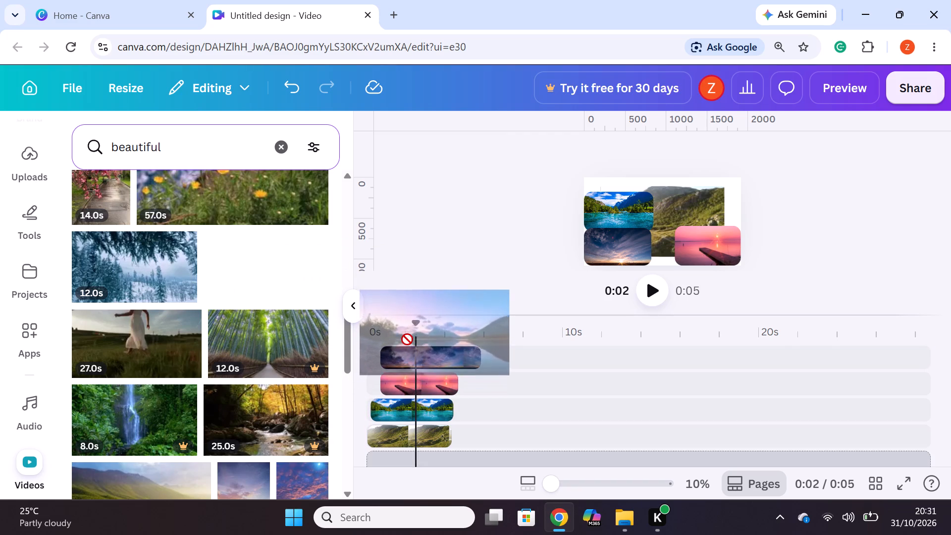
{"action": "left_click_drag", "start_coordinate": [407, 339], "coordinate": [409, 346]}
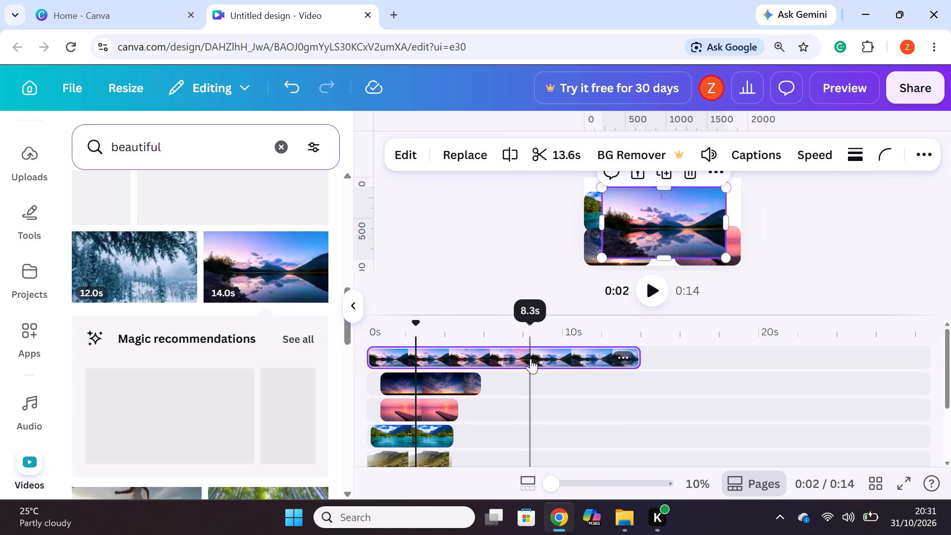
Split the sunset mountain lake clip at about 6.6 seconds and delete the part after the split.
{"action": "left_click", "coordinate": [497, 358]}
{"action": "right_click", "coordinate": [497, 358]}
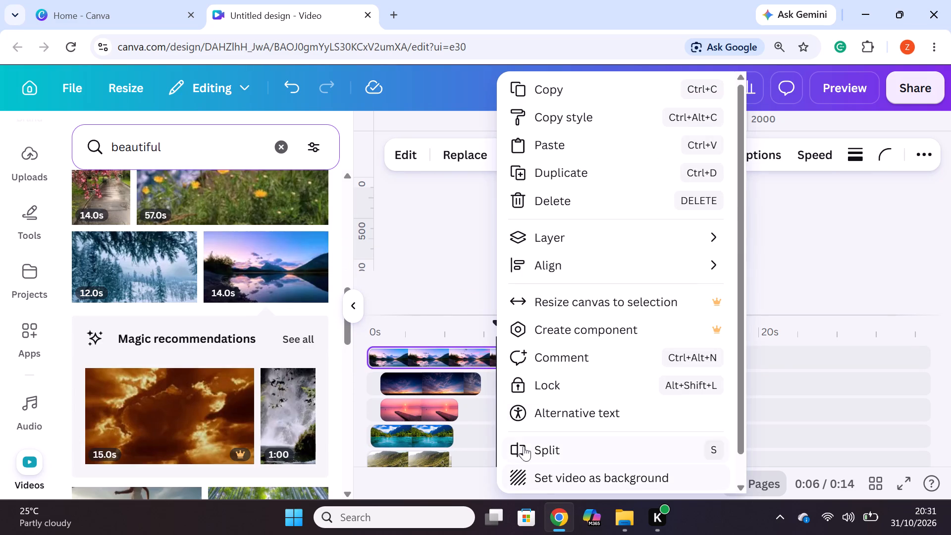
{"action": "left_click", "coordinate": [524, 443]}
{"action": "right_click", "coordinate": [551, 345]}
{"action": "left_click", "coordinate": [533, 358]}
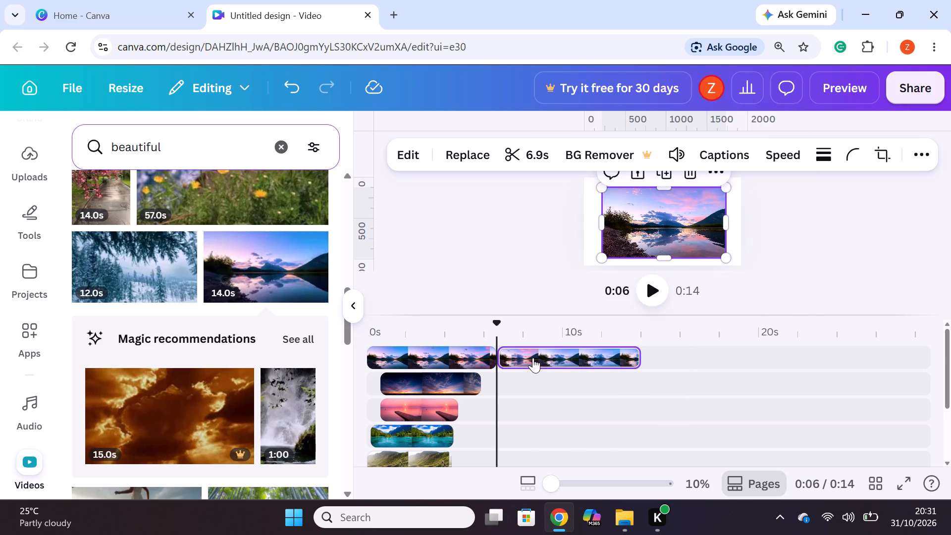
{"action": "right_click", "coordinate": [533, 358]}
{"action": "left_click", "coordinate": [592, 204]}
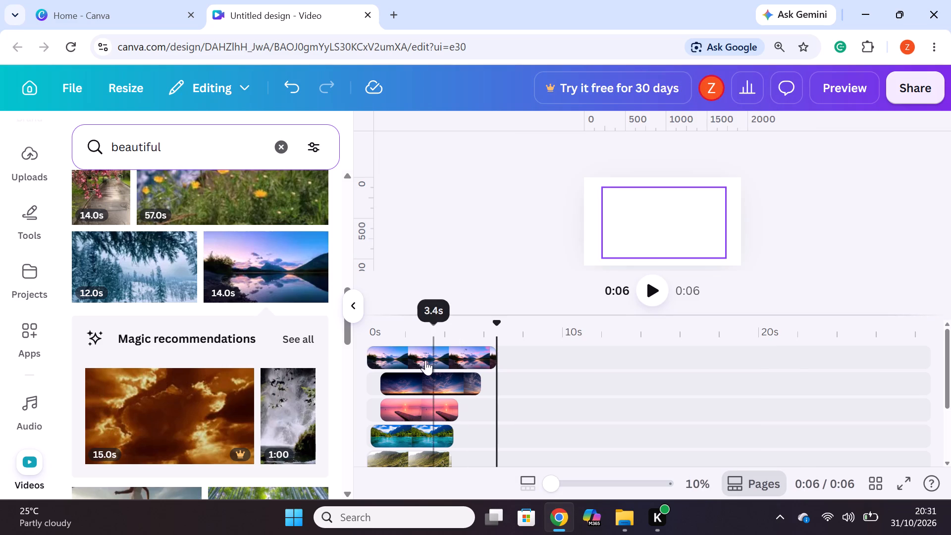
Shrink the sunset mountain lake video on the page to slightly under half the page's width.
{"action": "left_click", "coordinate": [430, 351]}
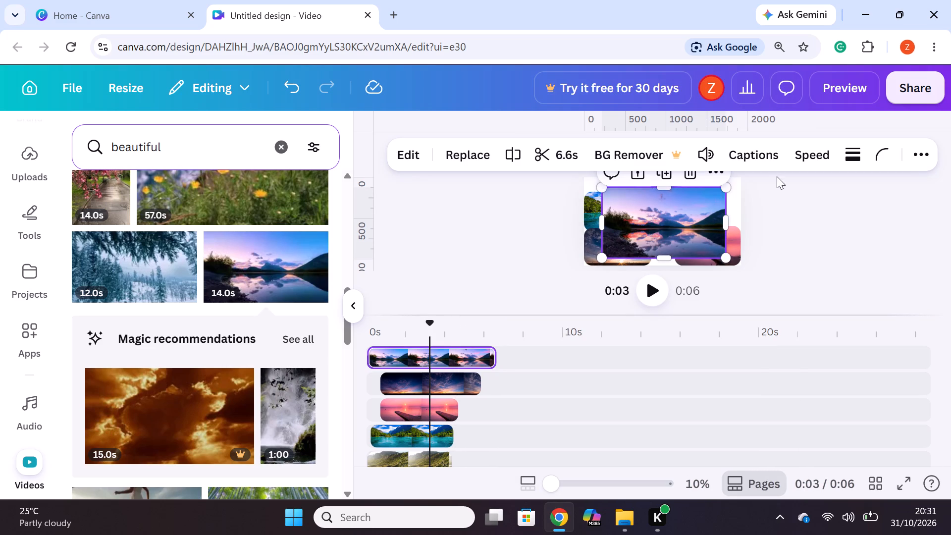
{"action": "left_click_drag", "start_coordinate": [729, 259], "coordinate": [719, 250]}
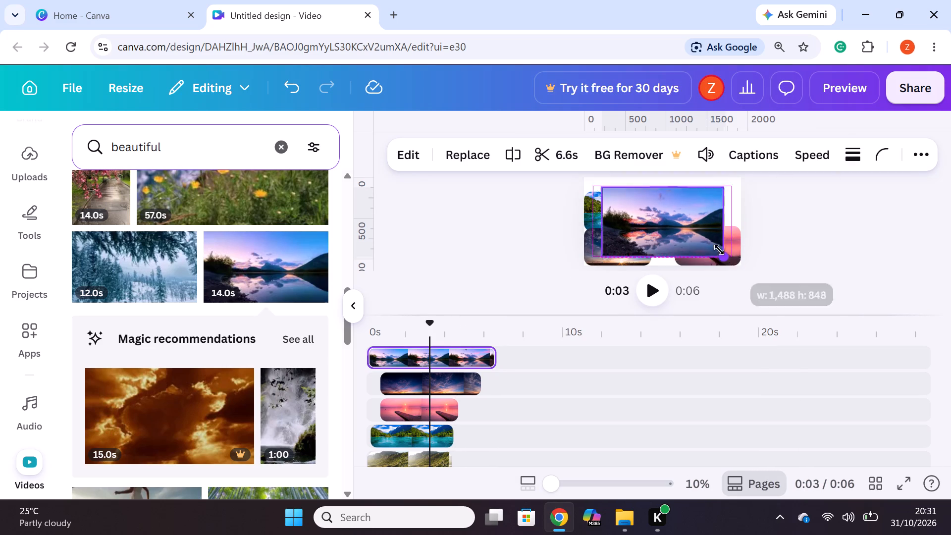
{"action": "left_click_drag", "start_coordinate": [719, 250], "coordinate": [683, 222]}
Set the sunset mountain lake video's corner rounding to 100.
{"action": "left_click", "coordinate": [881, 156]}
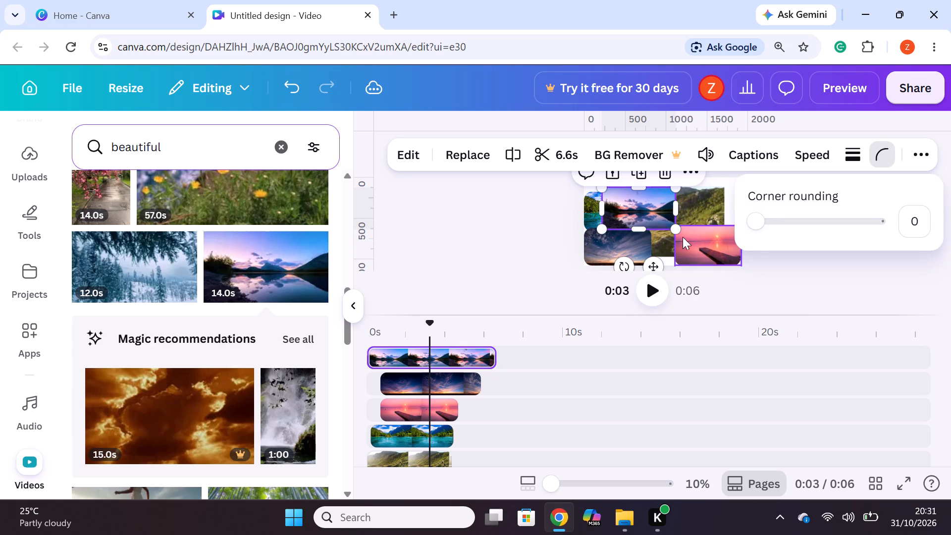
{"action": "left_click_drag", "start_coordinate": [763, 220], "coordinate": [914, 216]}
{"action": "left_click", "coordinate": [791, 287]}
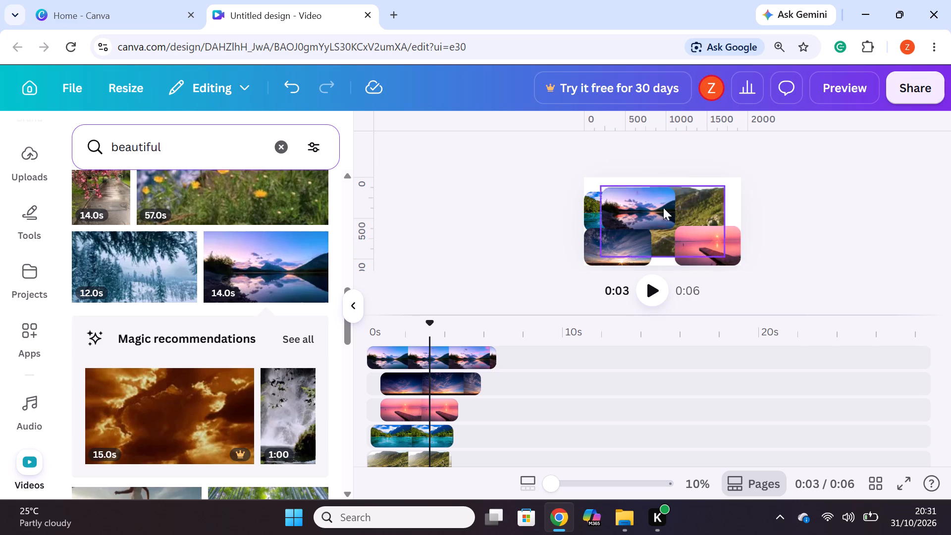
Move the sunset mountain lake video to the page's upper-right corner, above the pink pier video.
{"action": "left_click_drag", "start_coordinate": [655, 201], "coordinate": [717, 196]}
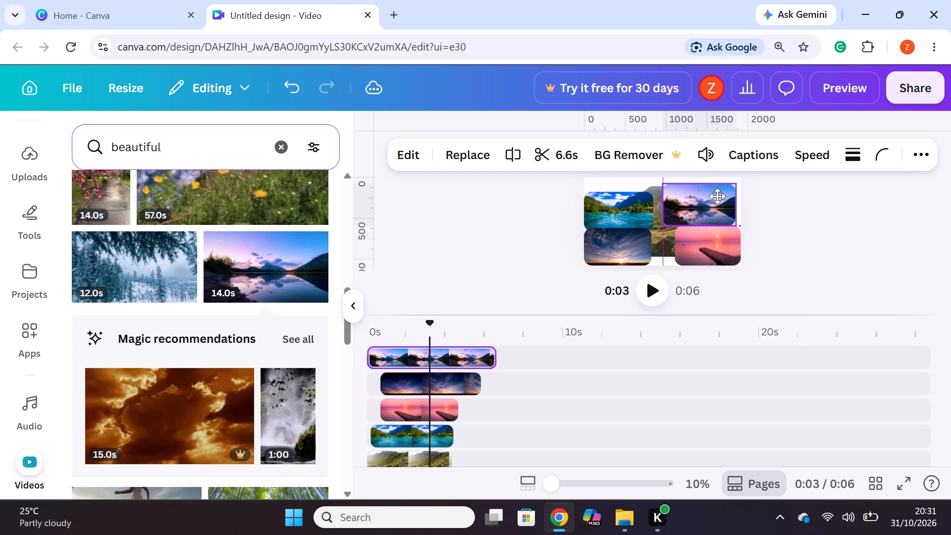
{"action": "left_click_drag", "start_coordinate": [717, 196], "coordinate": [720, 195]}
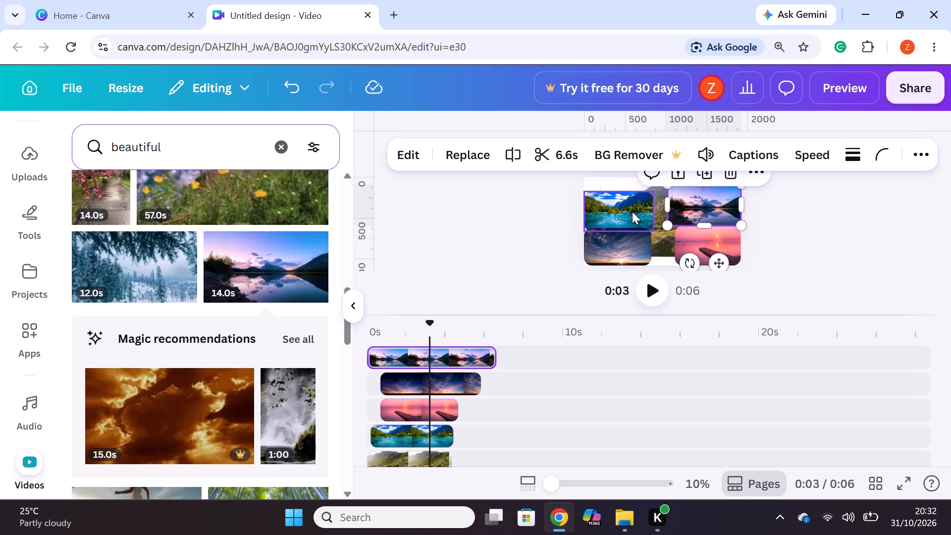
Move the turquoise lake video up into the page's upper-left corner.
{"action": "left_click_drag", "start_coordinate": [632, 212], "coordinate": [634, 201]}
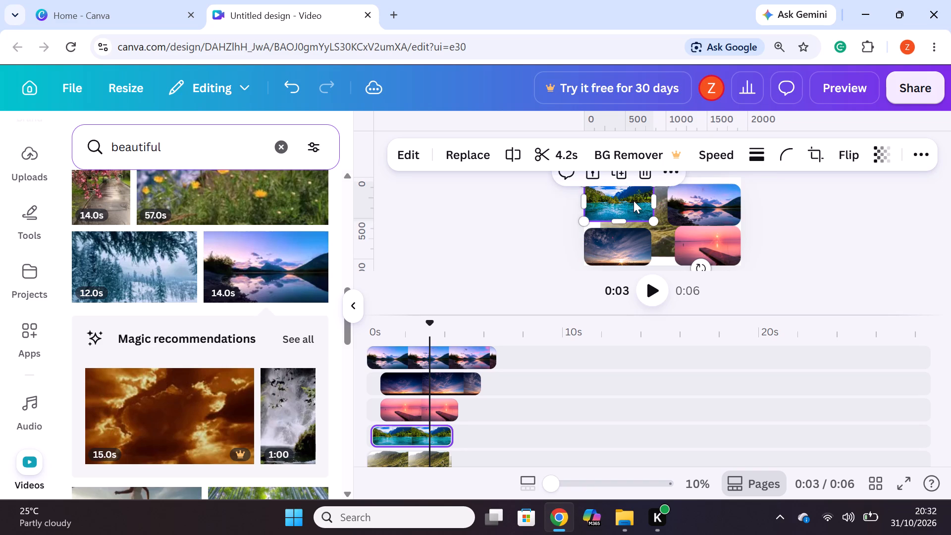
Check that the sunset mountain lake video's corner rounding is at its maximum.
{"action": "left_click", "coordinate": [711, 205]}
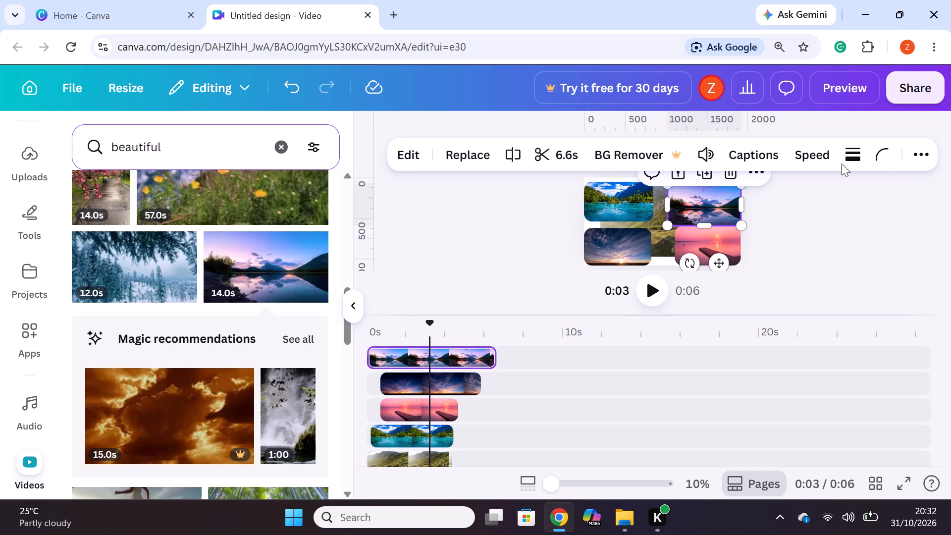
{"action": "left_click", "coordinate": [886, 156]}
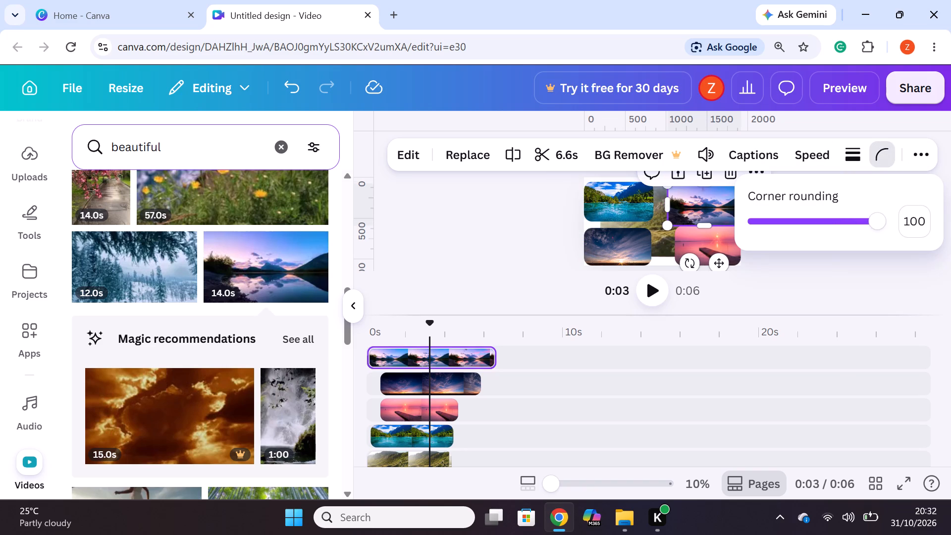
{"action": "left_click_drag", "start_coordinate": [873, 225], "coordinate": [888, 223]}
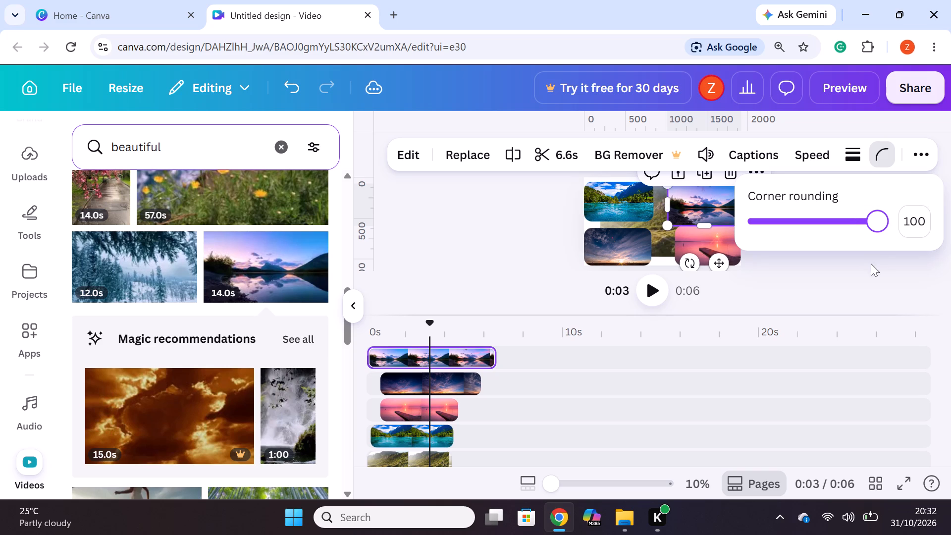
{"action": "left_click", "coordinate": [871, 264]}
Shrink the sunset mountain lake video to the pink pier video's width and align it directly above that video at the page's edge.
{"action": "left_click_drag", "start_coordinate": [745, 224], "coordinate": [737, 212]}
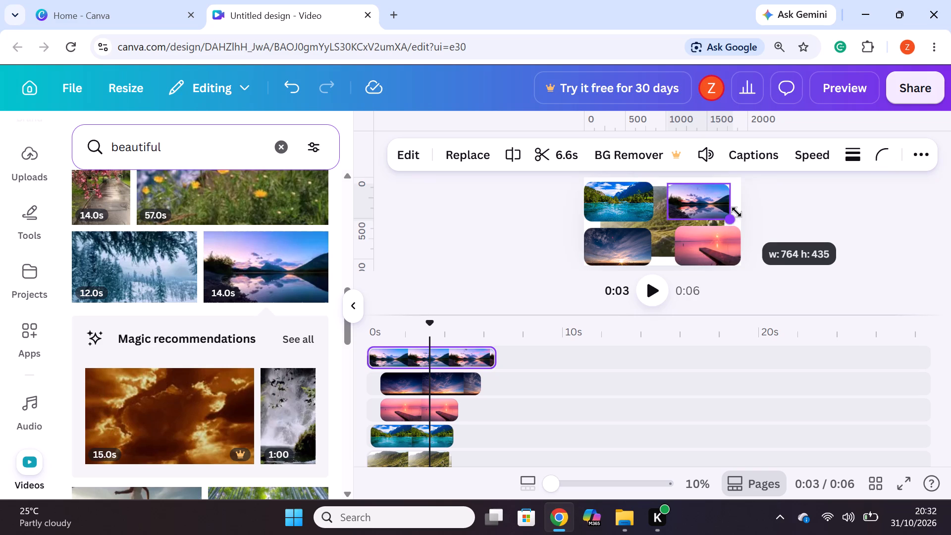
{"action": "left_click_drag", "start_coordinate": [737, 212], "coordinate": [743, 212]}
{"action": "left_click_drag", "start_coordinate": [688, 196], "coordinate": [691, 197]}
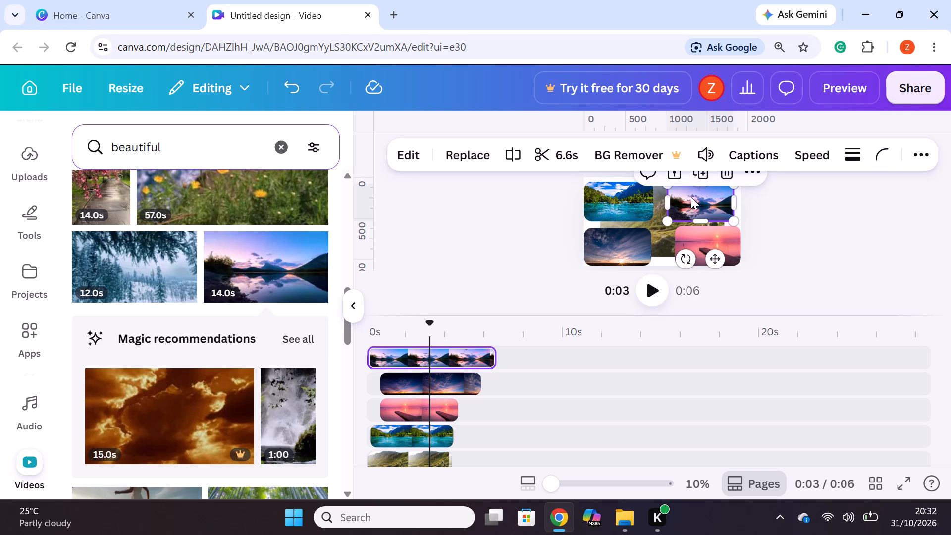
{"action": "left_click_drag", "start_coordinate": [691, 197], "coordinate": [701, 200]}
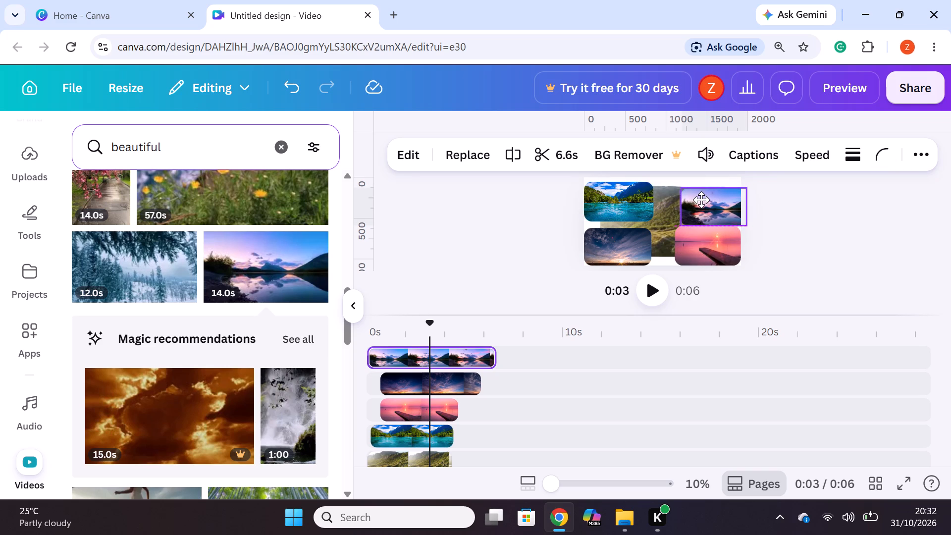
{"action": "left_click_drag", "start_coordinate": [701, 200], "coordinate": [698, 198]}
{"action": "left_click", "coordinate": [853, 238]}
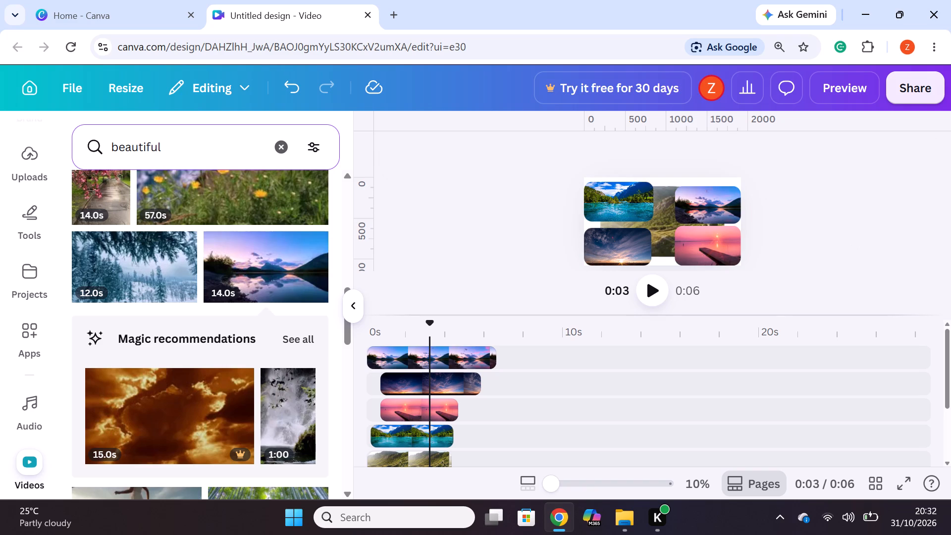
Add the 15.0s orange clouds video from the Magic recommendations to the design.
{"action": "scroll", "coordinate": [192, 395], "scroll_direction": "down", "scroll_amount": 3}
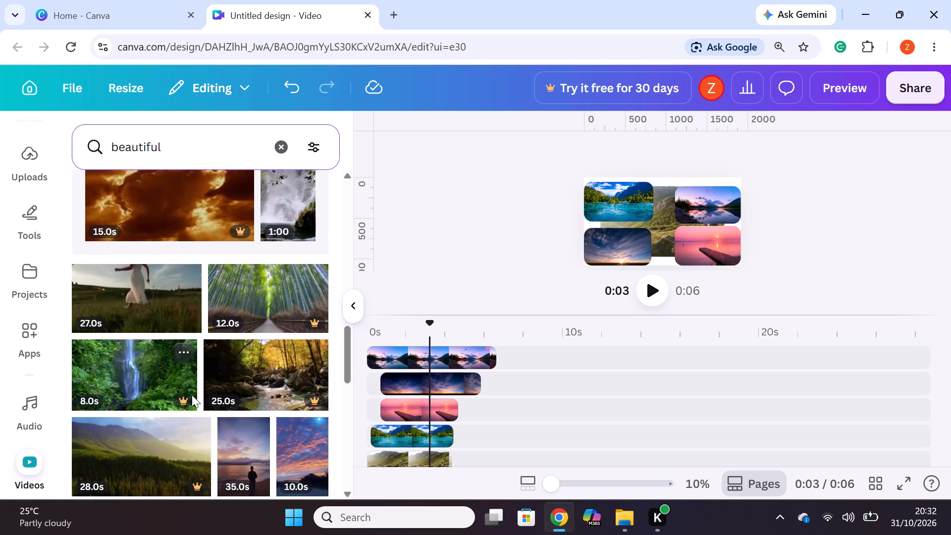
{"action": "scroll", "coordinate": [190, 388], "scroll_direction": "up", "scroll_amount": 3}
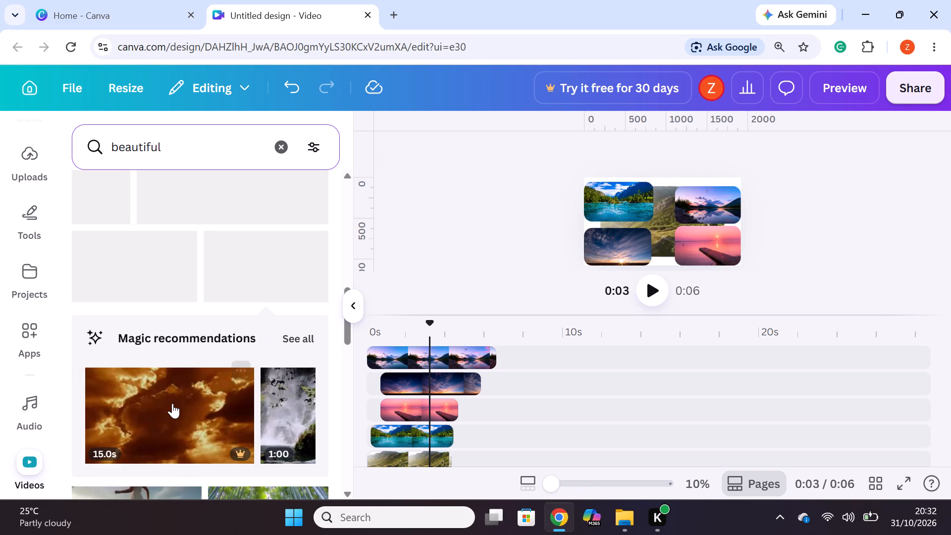
{"action": "left_click", "coordinate": [172, 403]}
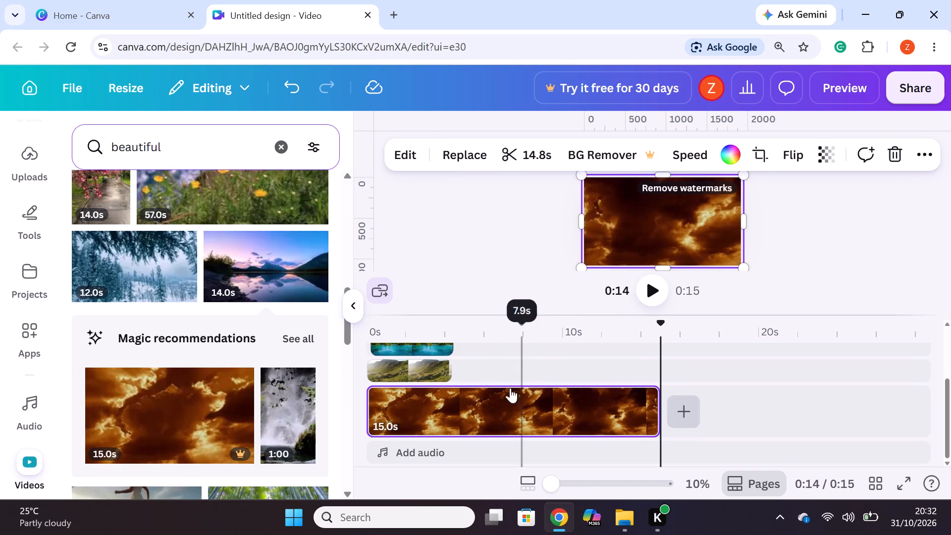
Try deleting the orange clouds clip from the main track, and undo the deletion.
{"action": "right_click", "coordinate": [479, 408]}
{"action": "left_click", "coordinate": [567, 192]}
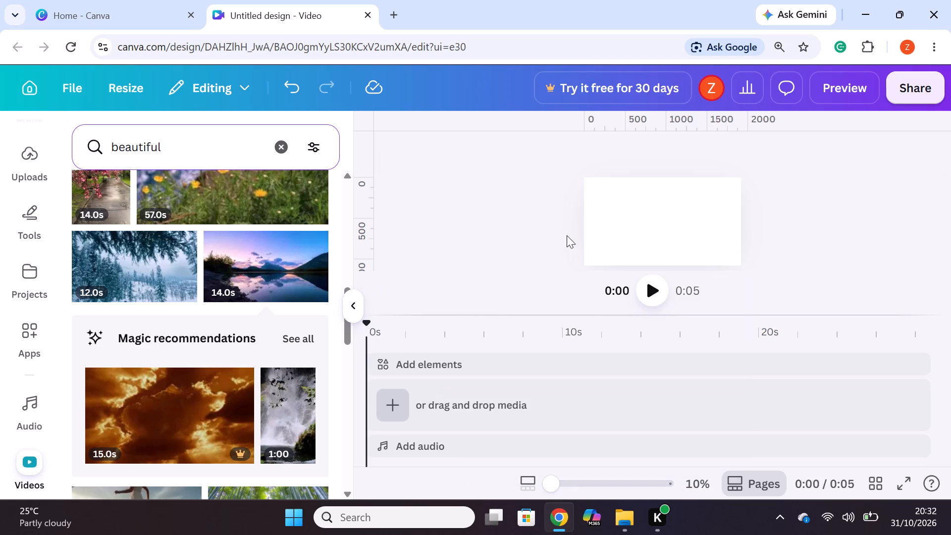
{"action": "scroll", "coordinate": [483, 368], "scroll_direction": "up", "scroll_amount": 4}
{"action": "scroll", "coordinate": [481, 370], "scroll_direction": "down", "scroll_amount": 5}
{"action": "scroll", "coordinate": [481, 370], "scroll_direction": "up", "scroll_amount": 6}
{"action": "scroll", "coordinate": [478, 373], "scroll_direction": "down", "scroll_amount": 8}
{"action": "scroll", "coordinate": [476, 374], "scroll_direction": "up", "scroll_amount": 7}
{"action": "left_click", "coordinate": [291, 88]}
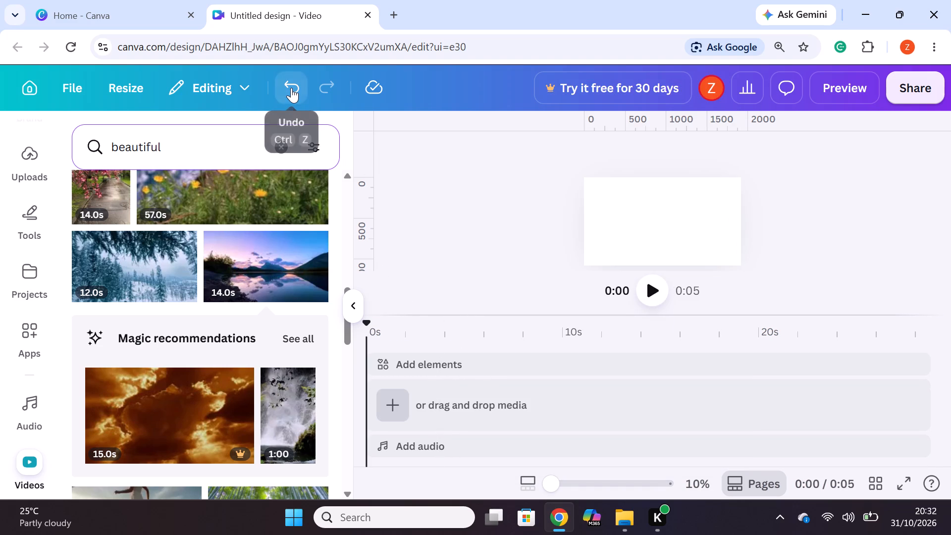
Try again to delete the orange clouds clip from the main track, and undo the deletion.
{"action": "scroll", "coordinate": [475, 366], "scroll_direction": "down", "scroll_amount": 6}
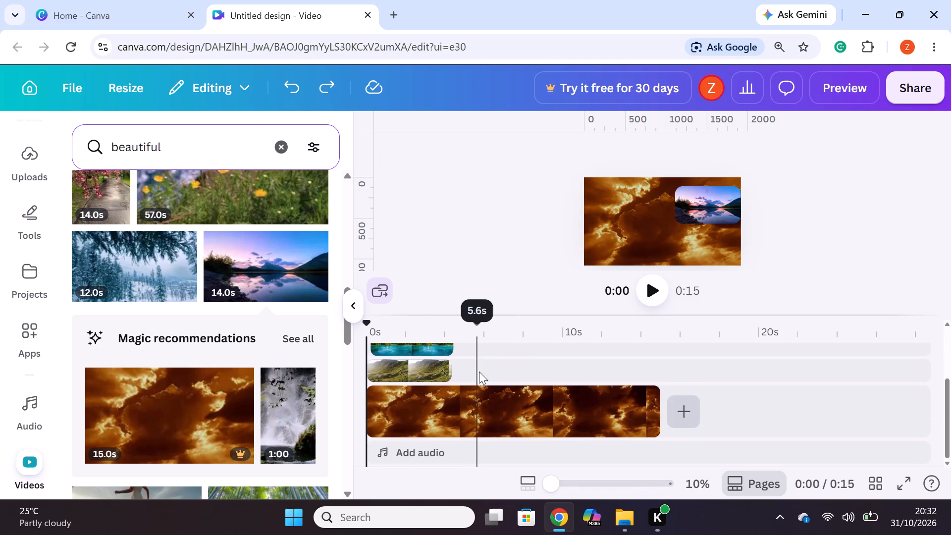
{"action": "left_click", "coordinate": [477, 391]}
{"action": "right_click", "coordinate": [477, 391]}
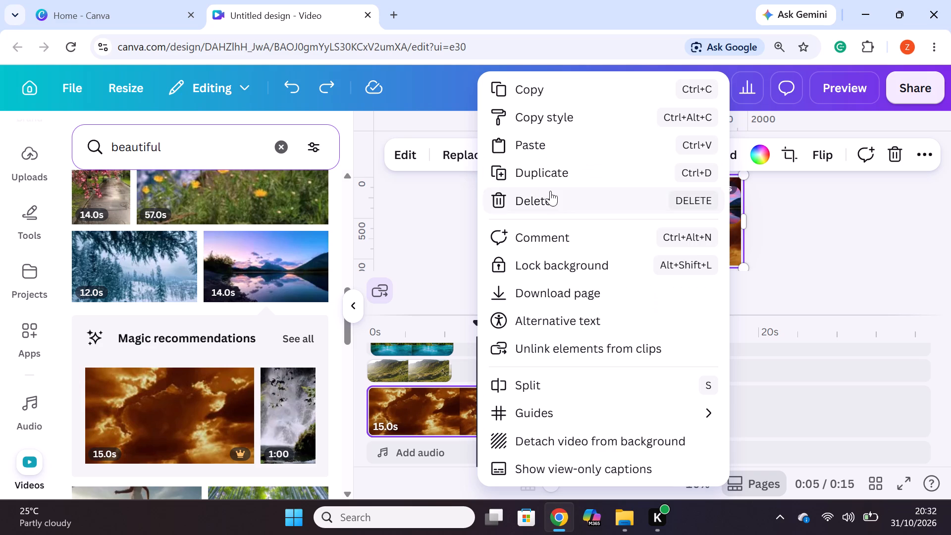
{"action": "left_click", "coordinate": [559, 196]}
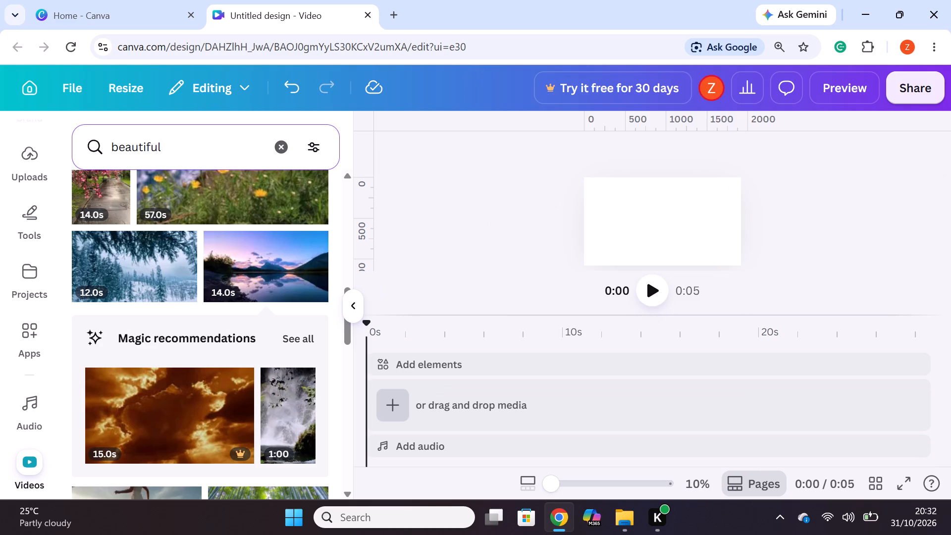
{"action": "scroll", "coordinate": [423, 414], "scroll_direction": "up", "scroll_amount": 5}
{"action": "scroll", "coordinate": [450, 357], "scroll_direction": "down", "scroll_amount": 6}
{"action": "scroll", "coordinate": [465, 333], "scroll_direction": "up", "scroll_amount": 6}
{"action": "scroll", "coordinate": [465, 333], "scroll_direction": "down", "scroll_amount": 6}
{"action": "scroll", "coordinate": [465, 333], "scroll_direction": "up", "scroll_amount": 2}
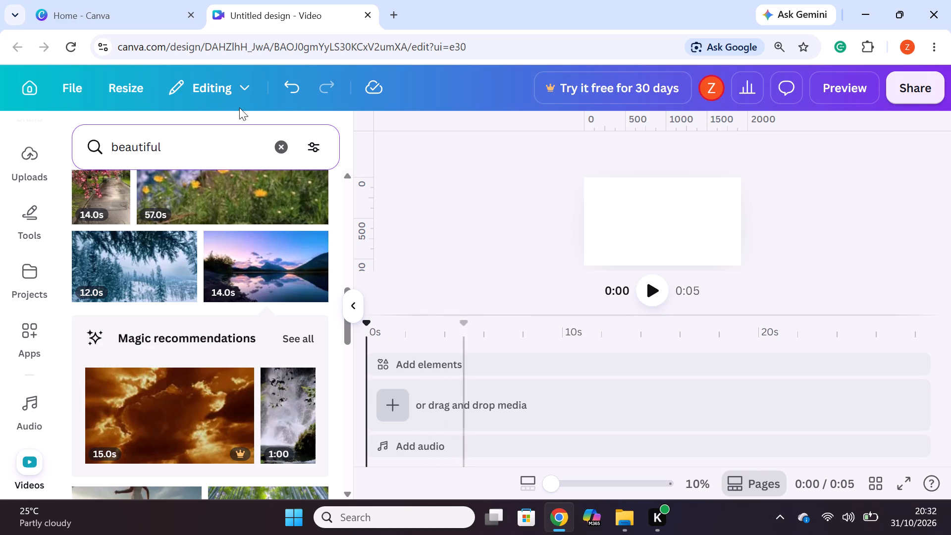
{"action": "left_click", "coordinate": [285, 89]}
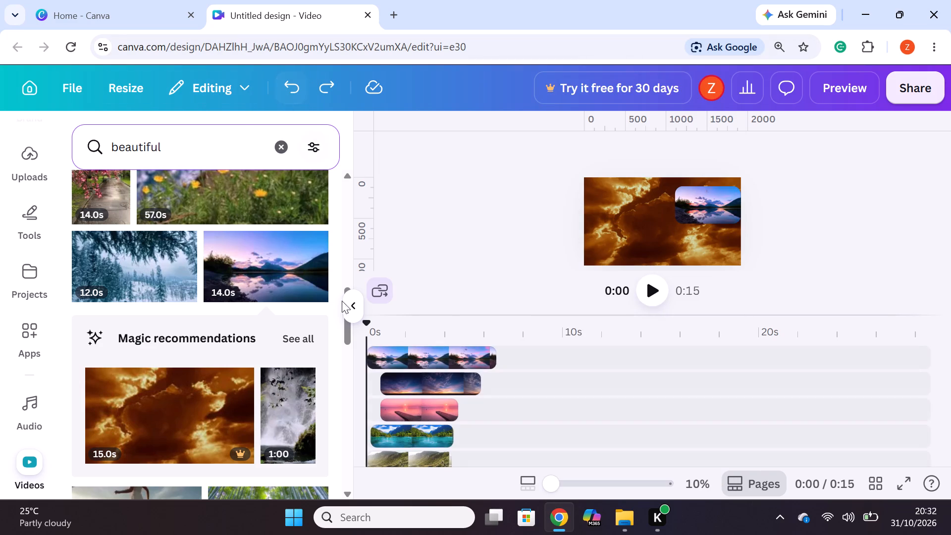
Move the orange clouds clip off the main track onto its own layer between the turquoise lake and green mountain clips.
{"action": "scroll", "coordinate": [456, 357], "scroll_direction": "down", "scroll_amount": 3}
{"action": "left_click_drag", "start_coordinate": [467, 426], "coordinate": [469, 365]}
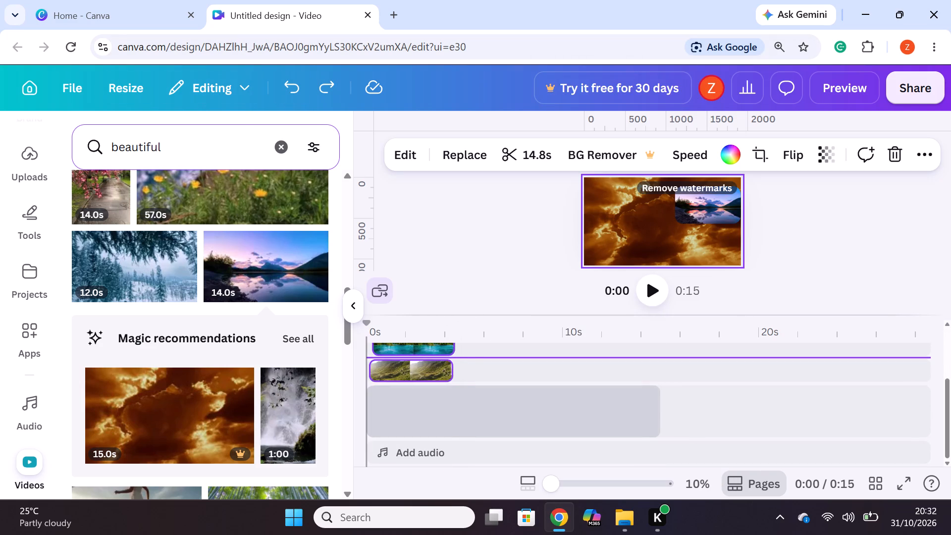
{"action": "left_click_drag", "start_coordinate": [469, 365], "coordinate": [487, 369]}
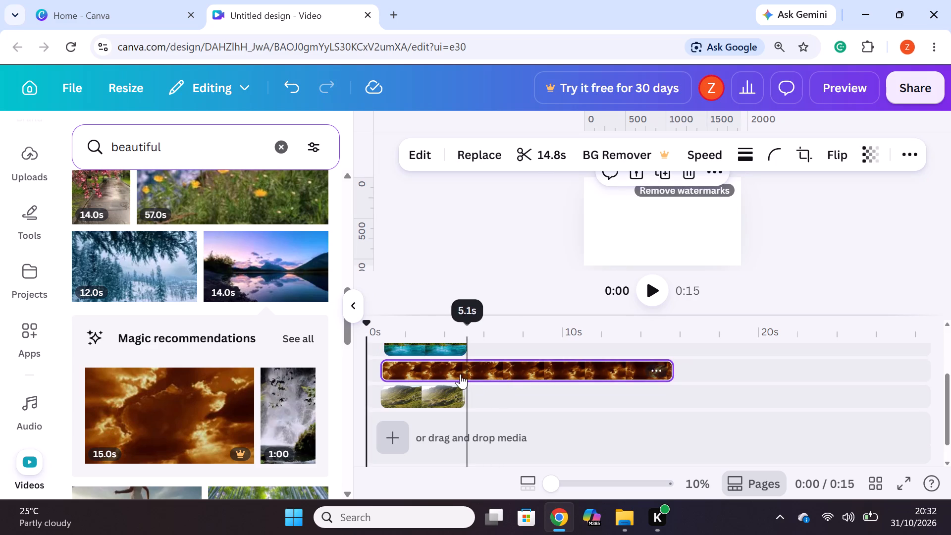
Add the 19.0s pink lotus video from the "beautiful" results on a new top layer near the start of the timeline.
{"action": "left_click", "coordinate": [430, 390]}
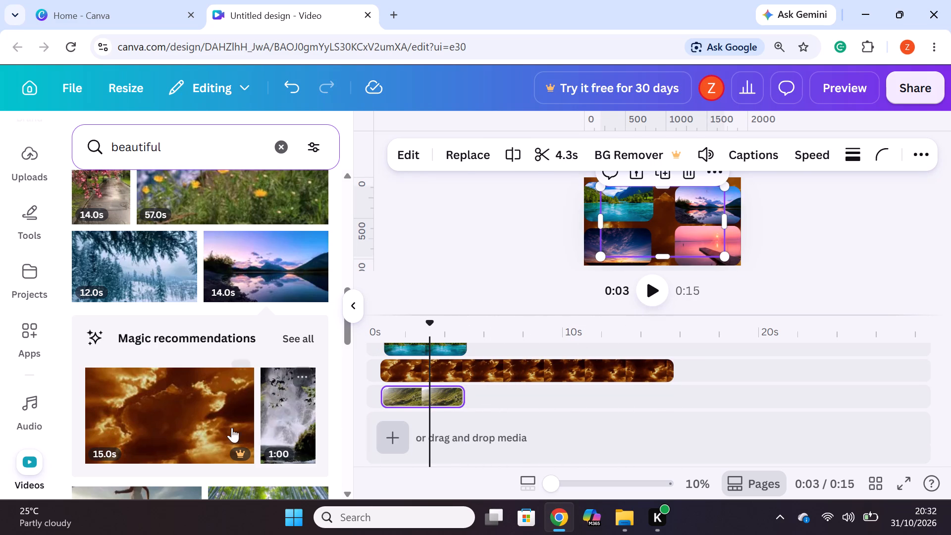
{"action": "scroll", "coordinate": [160, 392], "scroll_direction": "up", "scroll_amount": 3}
{"action": "scroll", "coordinate": [160, 392], "scroll_direction": "down", "scroll_amount": 5}
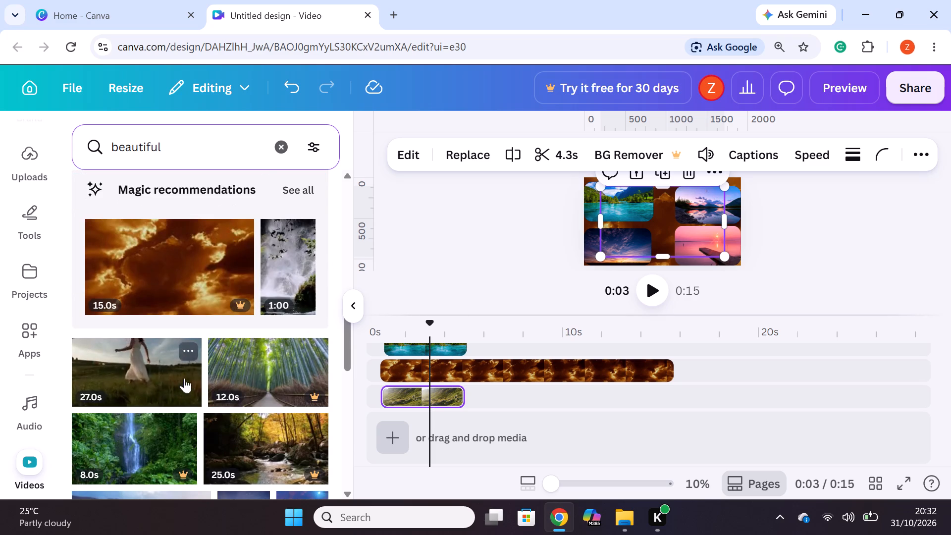
{"action": "left_click", "coordinate": [753, 287]}
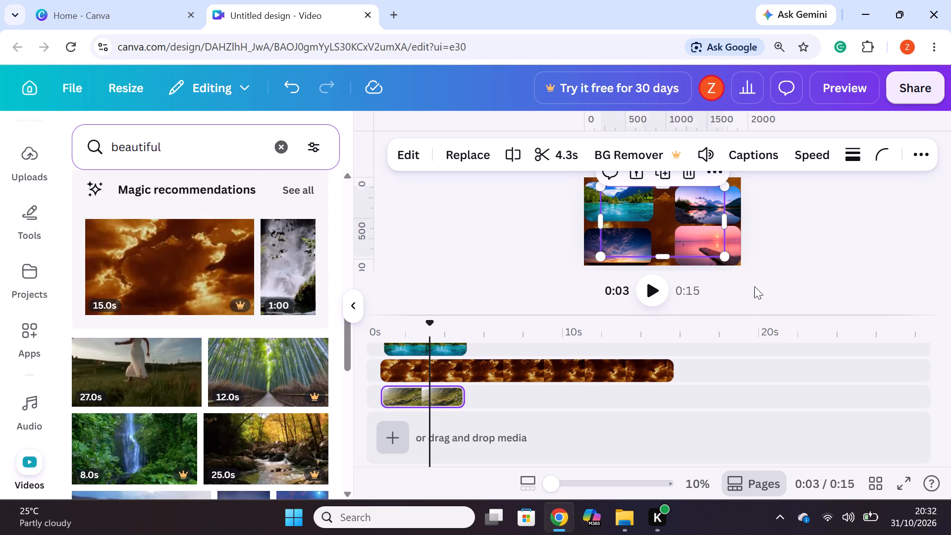
{"action": "scroll", "coordinate": [184, 341], "scroll_direction": "down", "scroll_amount": 2}
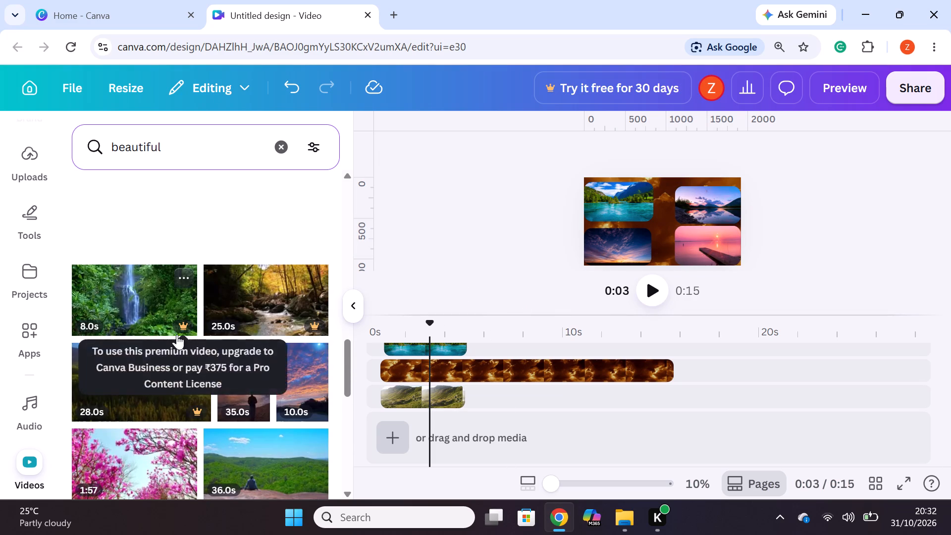
{"action": "scroll", "coordinate": [177, 334], "scroll_direction": "down", "scroll_amount": 2}
{"action": "left_click_drag", "start_coordinate": [132, 321], "coordinate": [132, 320]}
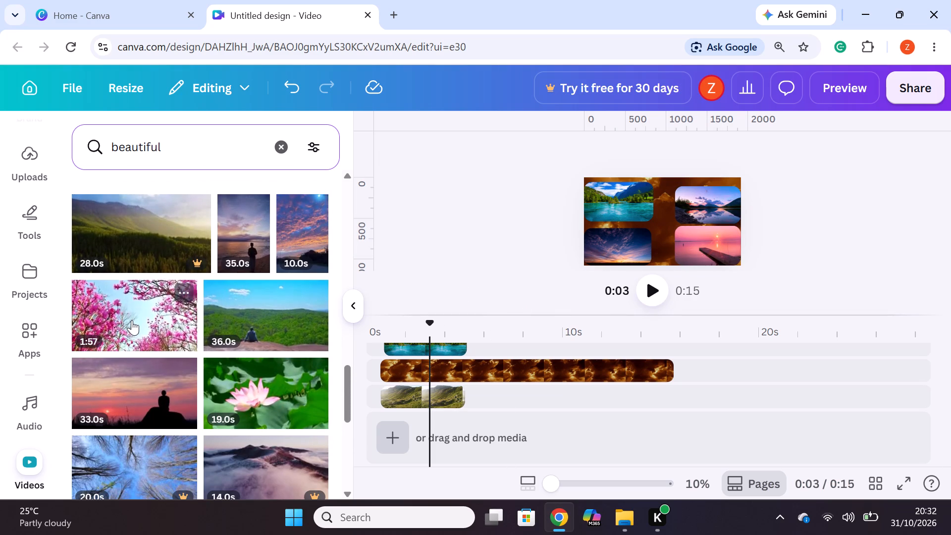
{"action": "left_click_drag", "start_coordinate": [132, 320], "coordinate": [147, 317]}
{"action": "left_click_drag", "start_coordinate": [243, 395], "coordinate": [324, 380]}
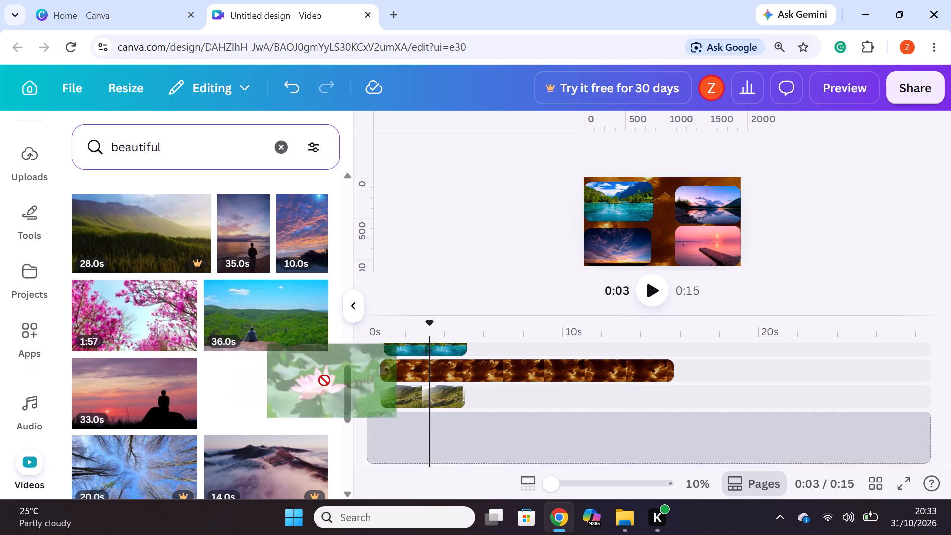
{"action": "left_click_drag", "start_coordinate": [324, 380], "coordinate": [287, 360]}
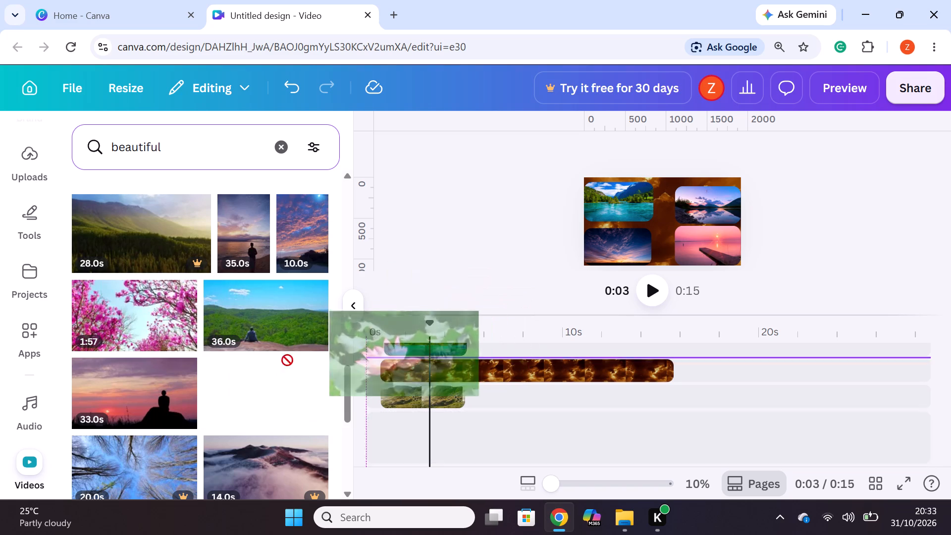
{"action": "left_click_drag", "start_coordinate": [287, 360], "coordinate": [261, 365]}
{"action": "scroll", "coordinate": [441, 382], "scroll_direction": "up", "scroll_amount": 12}
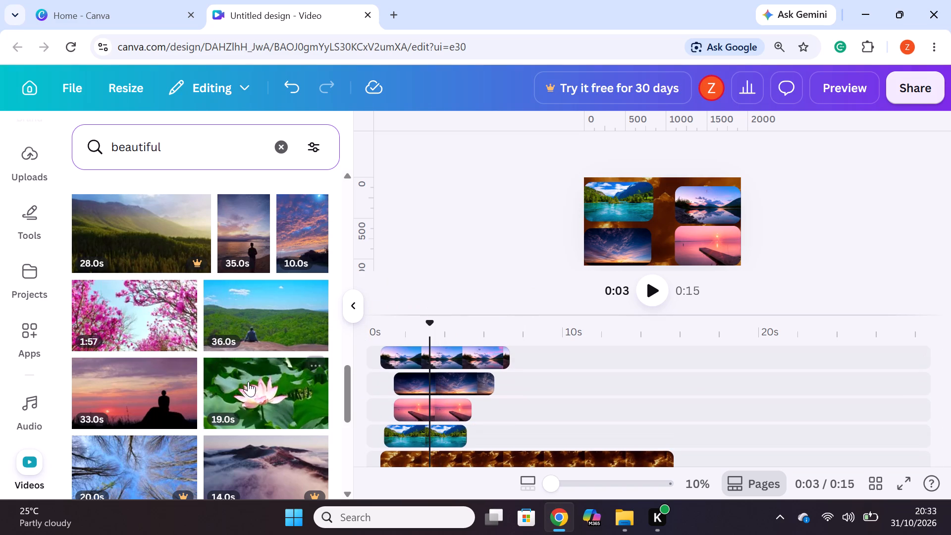
{"action": "left_click_drag", "start_coordinate": [250, 384], "coordinate": [421, 344]}
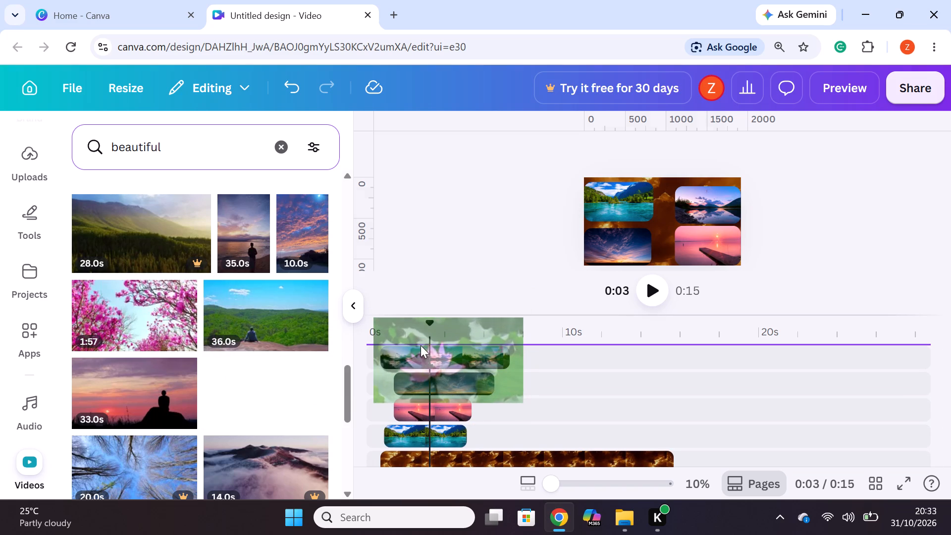
Split the pink lotus clip at about 8.4s on the timeline and delete its second part.
{"action": "left_click", "coordinate": [532, 352]}
{"action": "right_click", "coordinate": [532, 352]}
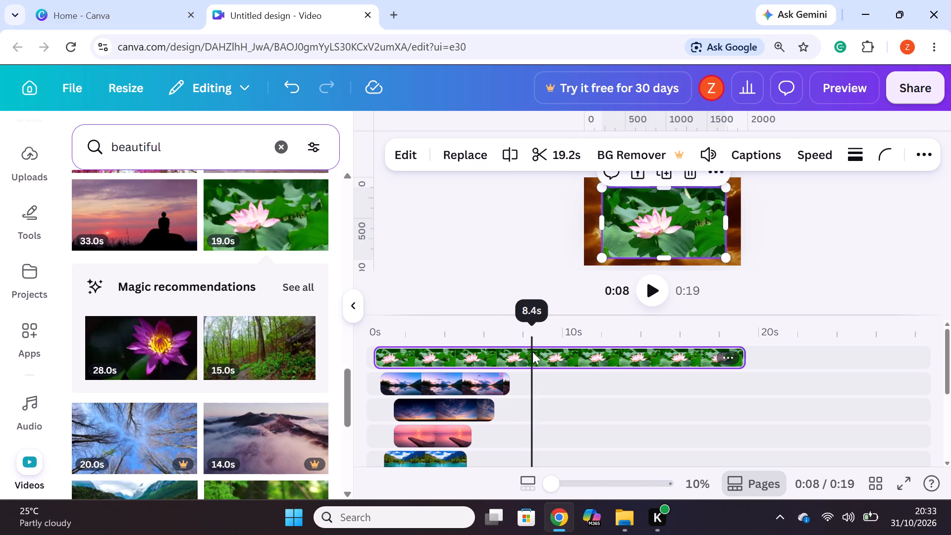
{"action": "left_click", "coordinate": [566, 449]}
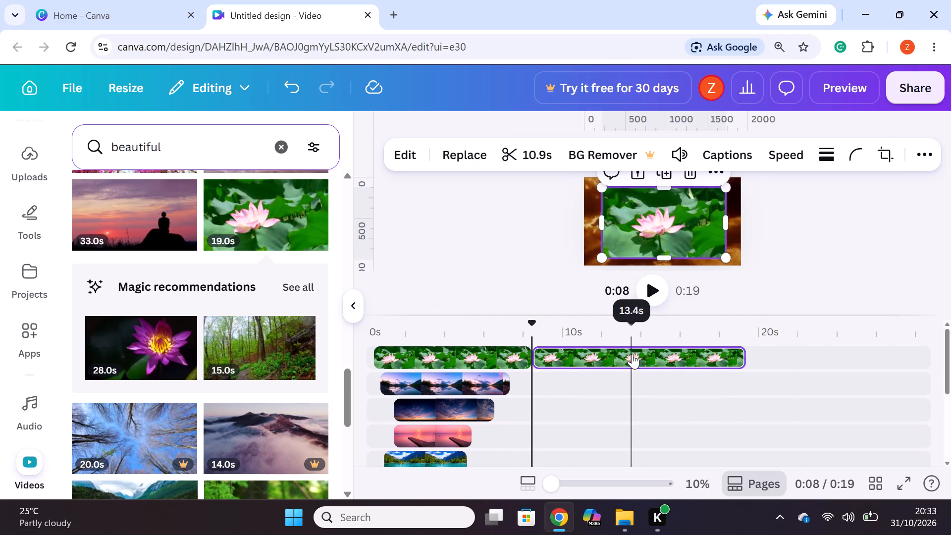
{"action": "right_click", "coordinate": [630, 354]}
{"action": "left_click", "coordinate": [696, 209]}
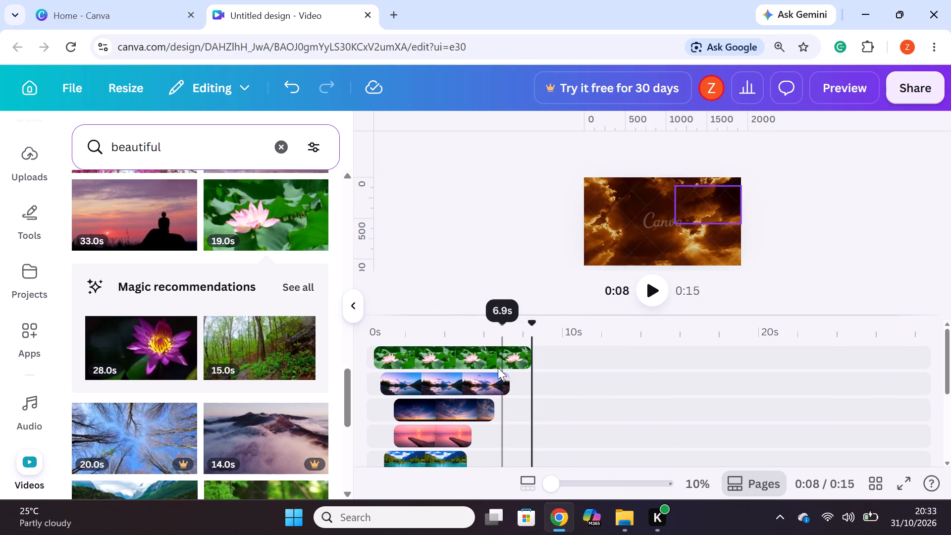
Set the pink lotus clip's corner rounding to 100.
{"action": "left_click", "coordinate": [481, 356]}
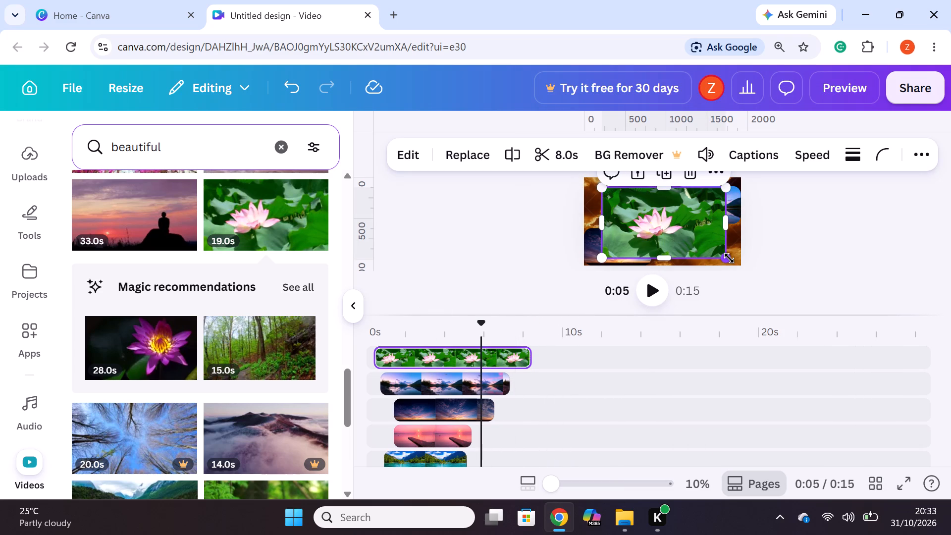
{"action": "left_click", "coordinate": [874, 154]}
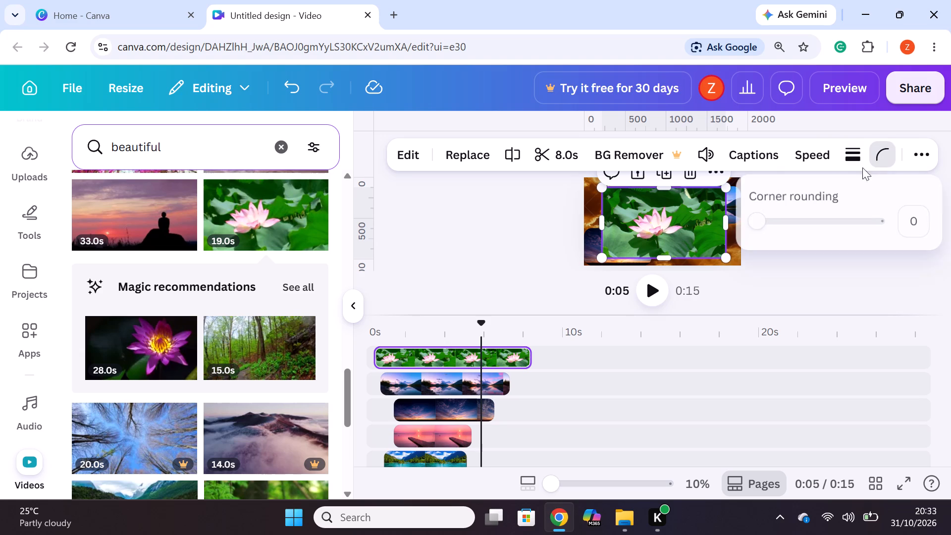
{"action": "left_click_drag", "start_coordinate": [757, 225], "coordinate": [909, 220]}
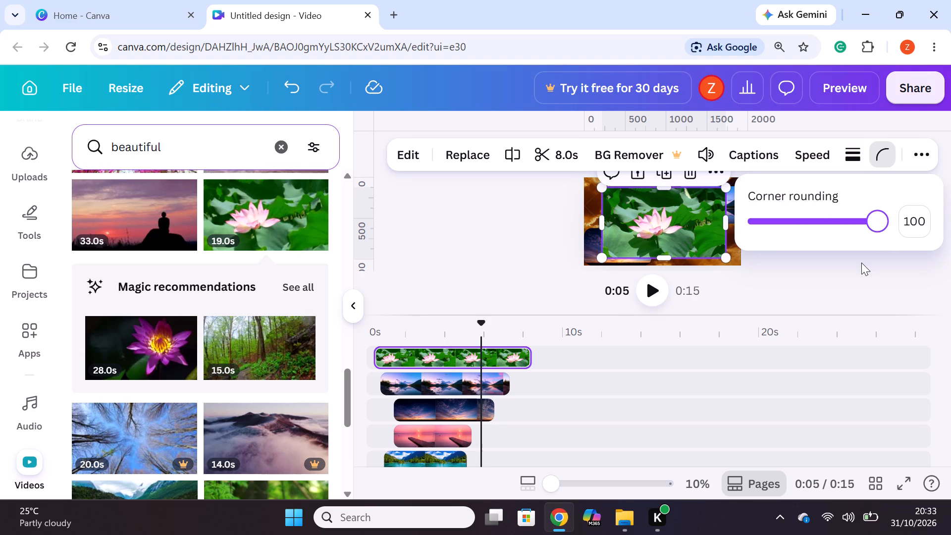
{"action": "left_click", "coordinate": [860, 263]}
Shrink the pink lotus clip to a small frame and place it at the centre of the page, among the four corner frames.
{"action": "left_click_drag", "start_coordinate": [729, 258], "coordinate": [685, 226]}
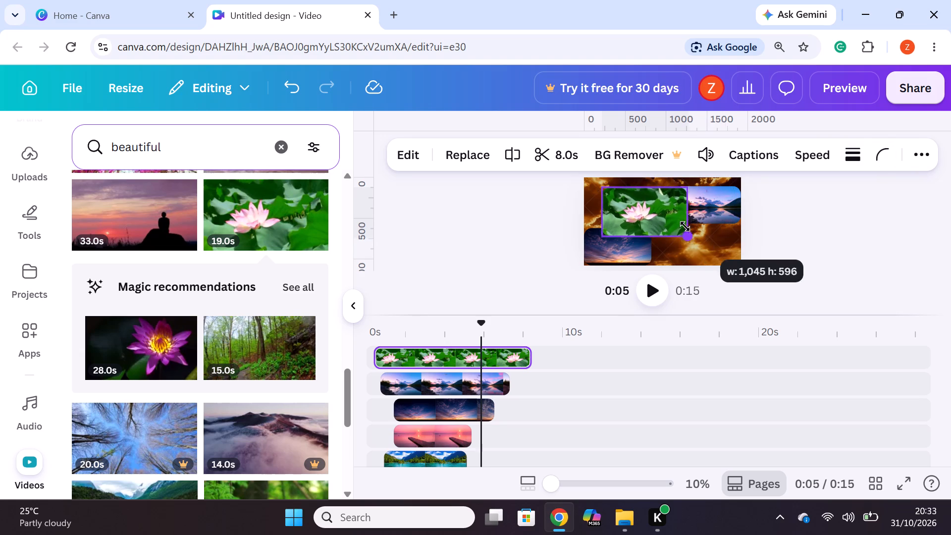
{"action": "left_click_drag", "start_coordinate": [685, 226], "coordinate": [672, 220]}
{"action": "left_click_drag", "start_coordinate": [616, 209], "coordinate": [728, 202]}
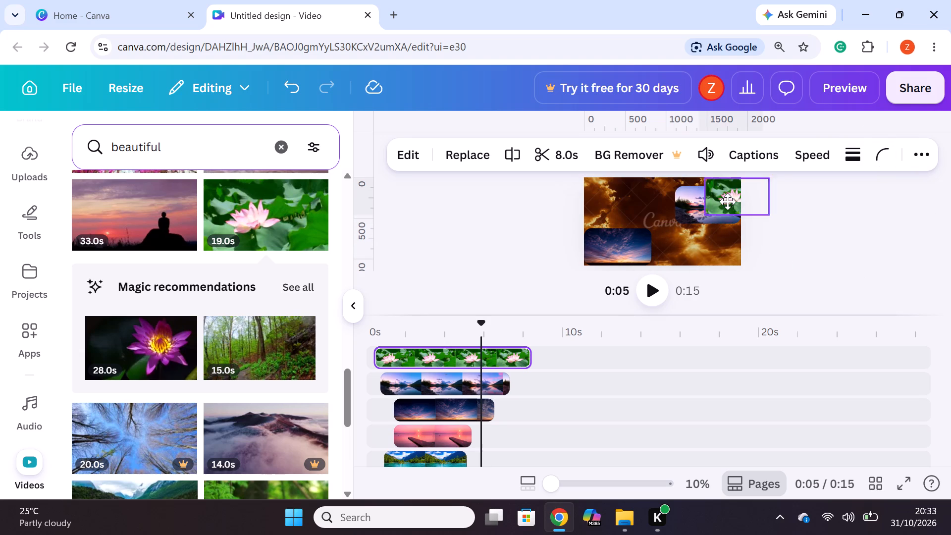
{"action": "left_click_drag", "start_coordinate": [728, 202], "coordinate": [626, 213]}
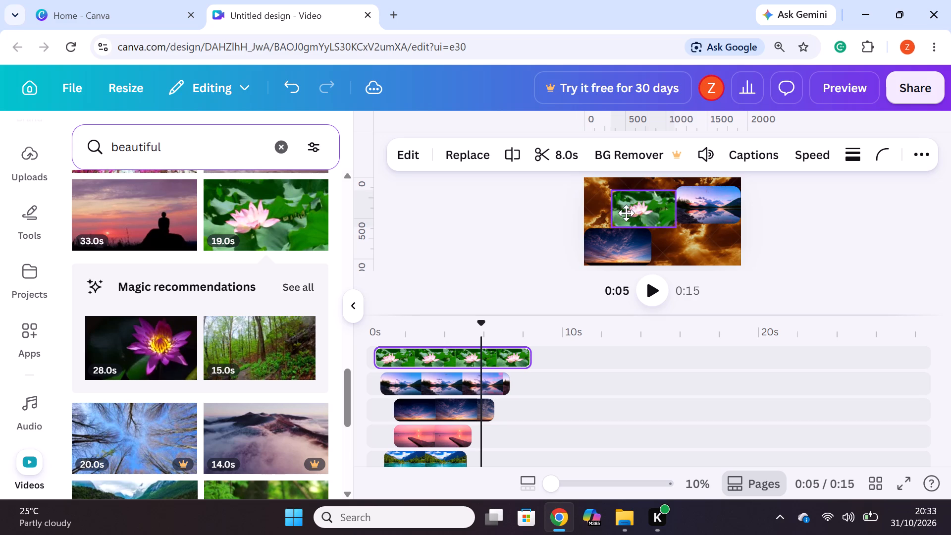
{"action": "left_click_drag", "start_coordinate": [626, 213], "coordinate": [641, 223]}
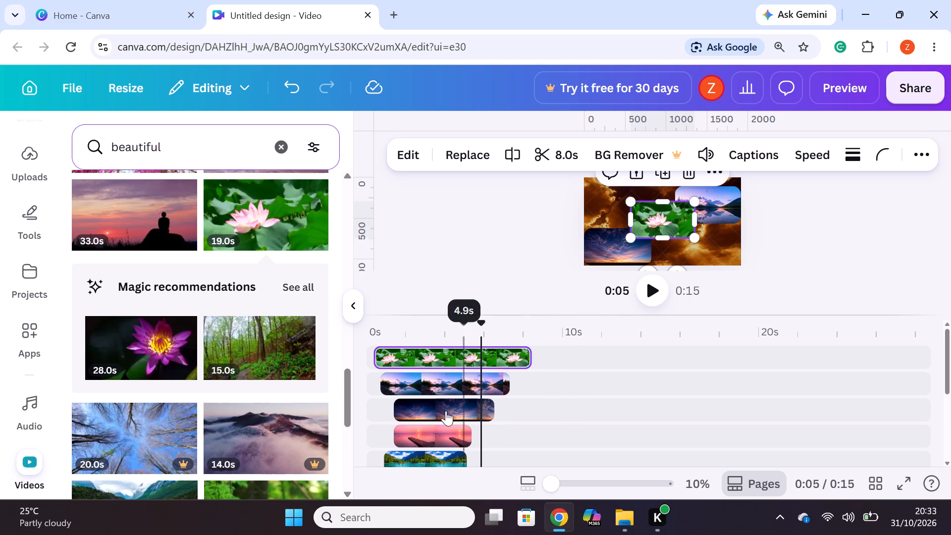
{"action": "left_click", "coordinate": [446, 411]}
{"action": "left_click", "coordinate": [453, 390]}
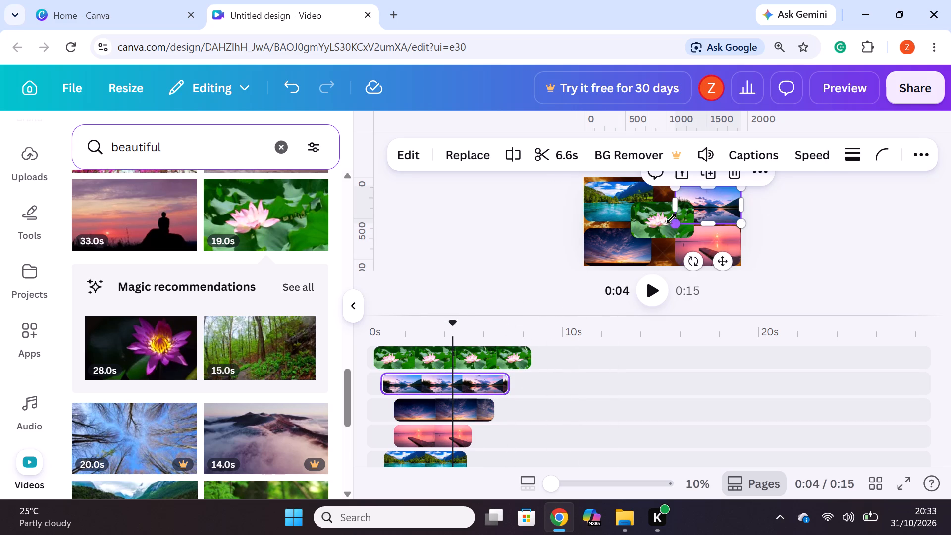
{"action": "left_click", "coordinate": [814, 229]}
{"action": "left_click_drag", "start_coordinate": [662, 218], "coordinate": [669, 213]}
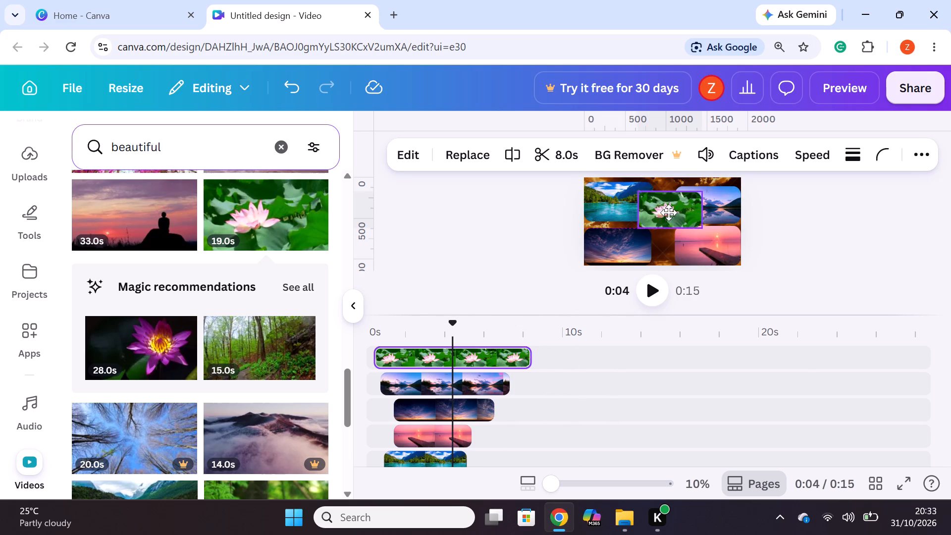
{"action": "left_click_drag", "start_coordinate": [669, 213], "coordinate": [666, 216]}
{"action": "left_click", "coordinate": [863, 229]}
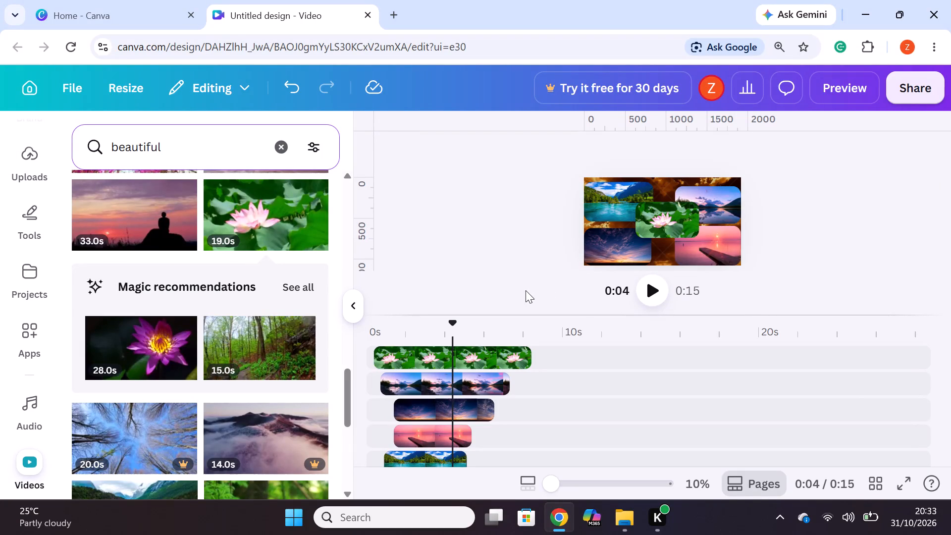
{"action": "left_click_drag", "start_coordinate": [669, 223], "coordinate": [664, 222]}
{"action": "left_click", "coordinate": [828, 243]}
Add the 10.0s pink blossom video from the "beautiful" results on a new top layer at the start of the timeline.
{"action": "scroll", "coordinate": [148, 362], "scroll_direction": "down", "scroll_amount": 2}
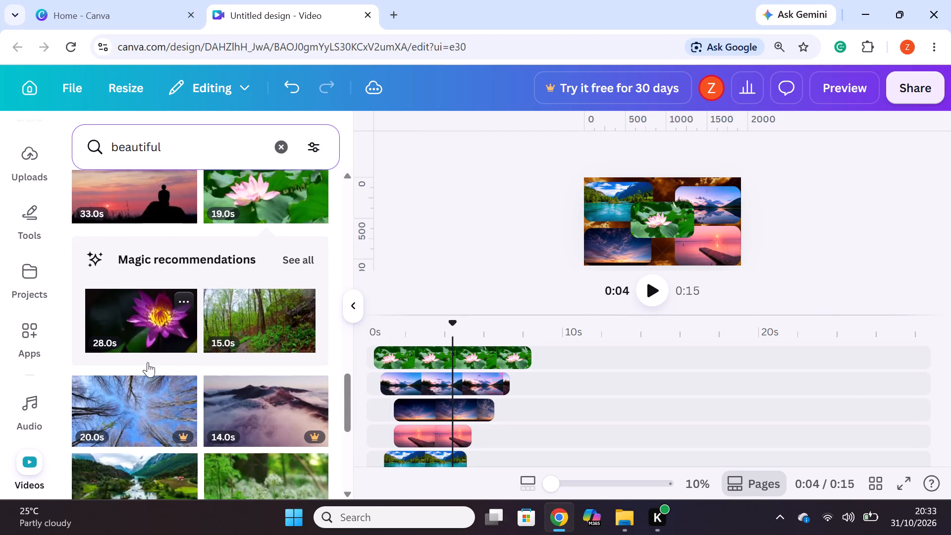
{"action": "scroll", "coordinate": [148, 362], "scroll_direction": "down", "scroll_amount": 5}
{"action": "scroll", "coordinate": [148, 362], "scroll_direction": "up", "scroll_amount": 3}
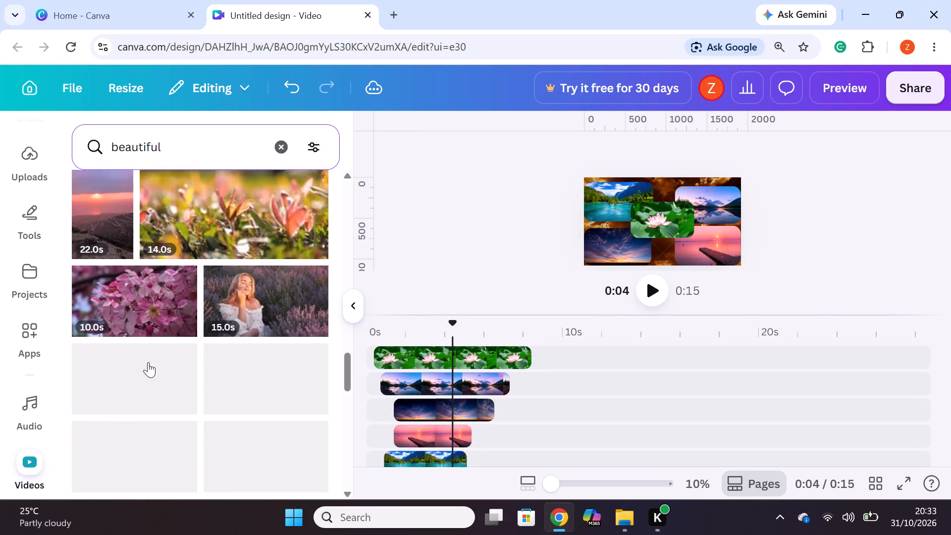
{"action": "left_click_drag", "start_coordinate": [132, 448], "coordinate": [231, 393]}
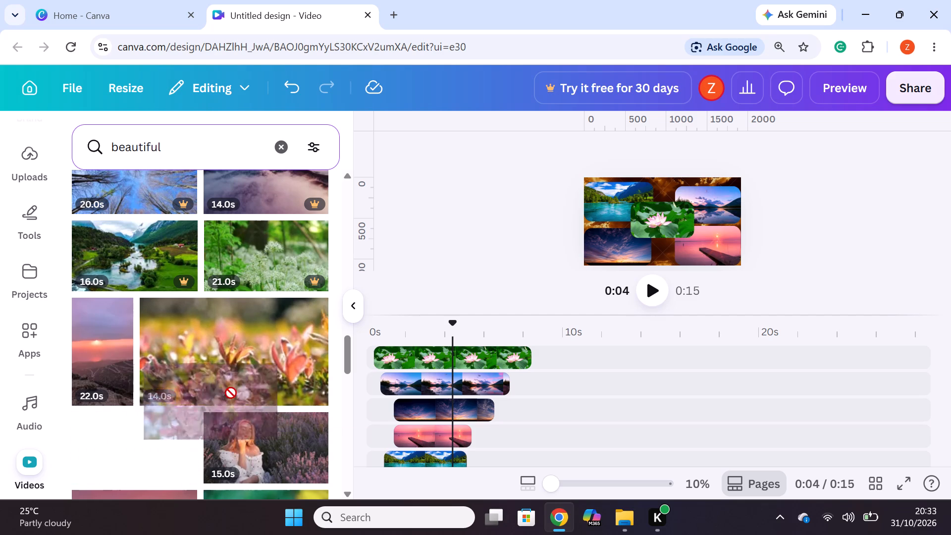
{"action": "left_click_drag", "start_coordinate": [231, 393], "coordinate": [414, 347]}
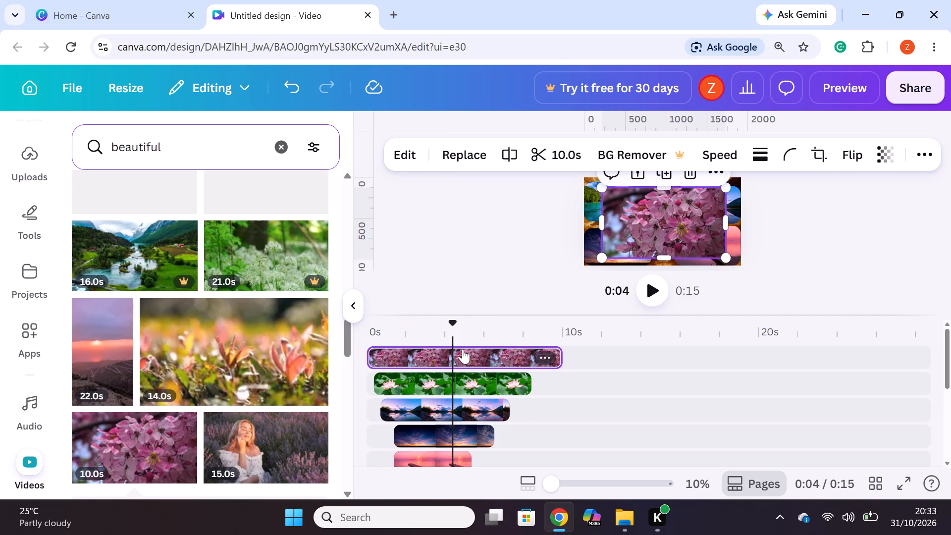
Set the pink blossom clip's corner rounding to 100.
{"action": "left_click", "coordinate": [480, 348]}
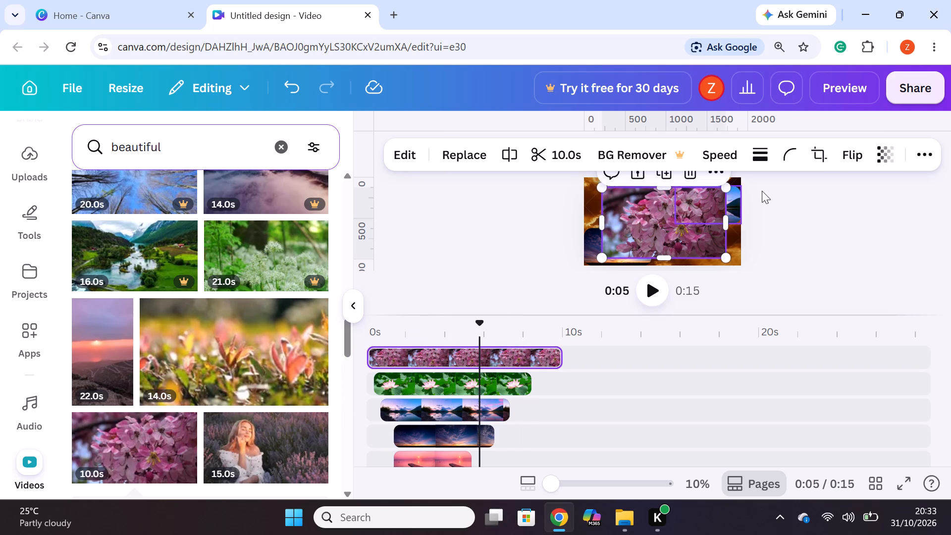
{"action": "left_click", "coordinate": [793, 151]}
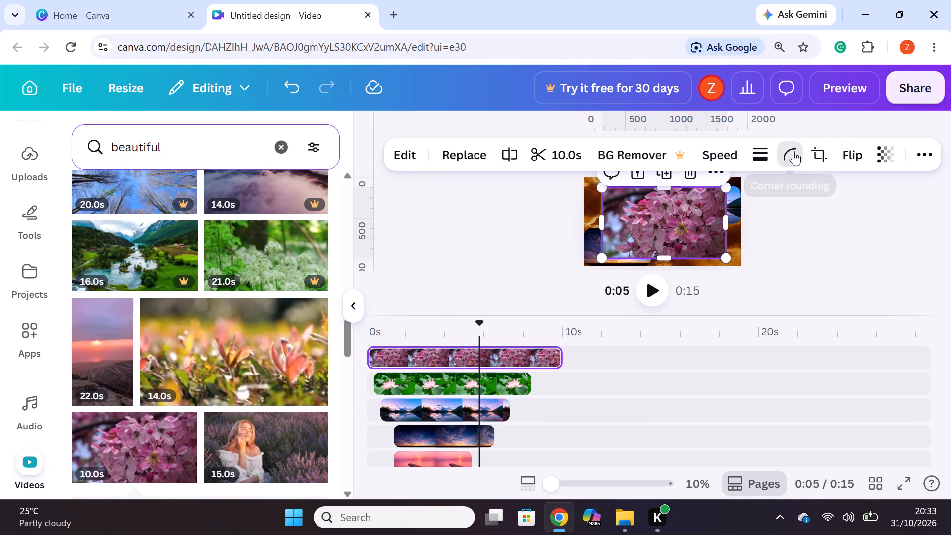
{"action": "left_click_drag", "start_coordinate": [707, 230], "coordinate": [882, 239]}
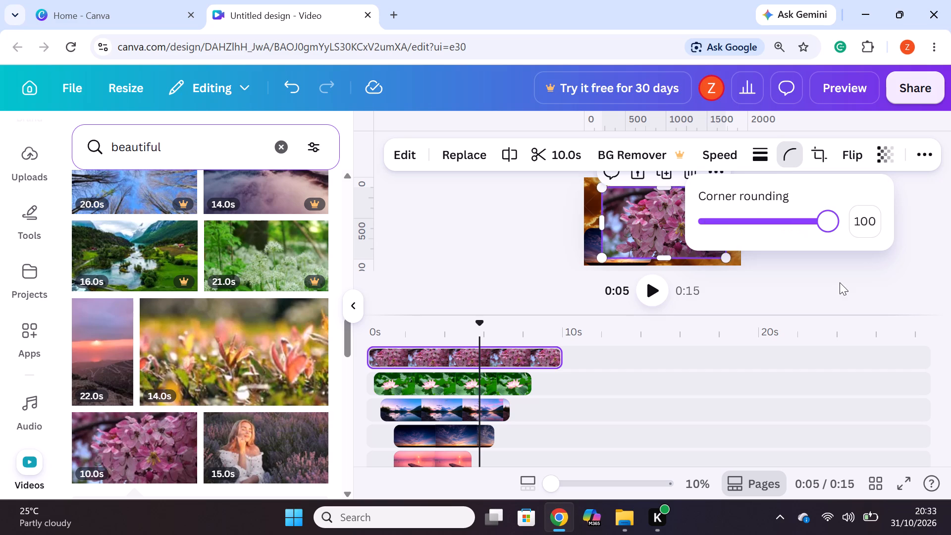
{"action": "left_click", "coordinate": [839, 283]}
Shrink the pink blossom clip to a small frame and place it at the page's bottom centre, below the lotus frame.
{"action": "left_click", "coordinate": [658, 225]}
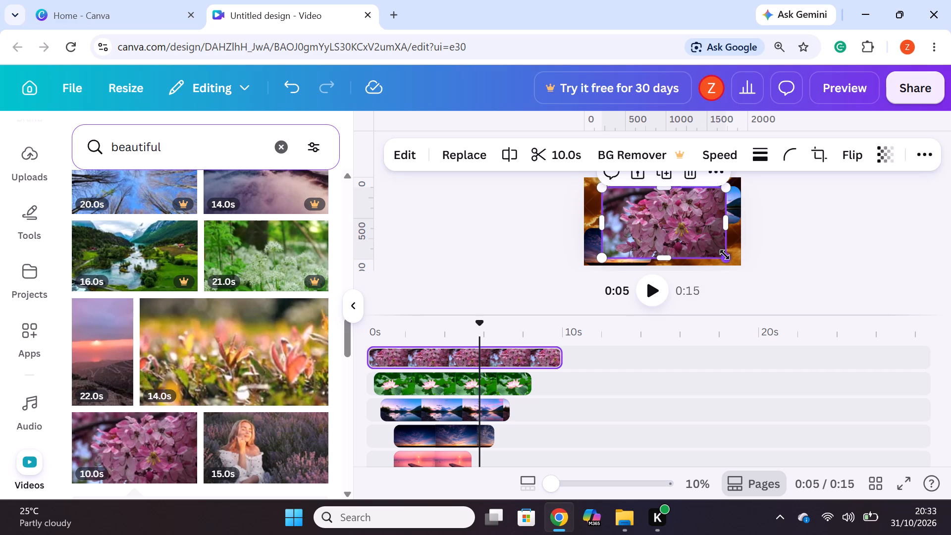
{"action": "left_click_drag", "start_coordinate": [724, 257], "coordinate": [663, 229]}
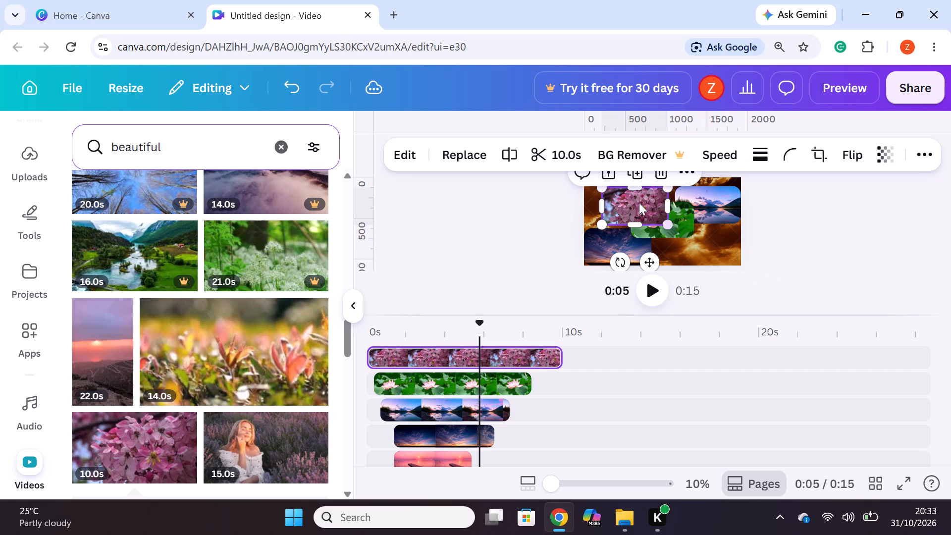
{"action": "left_click", "coordinate": [796, 157]}
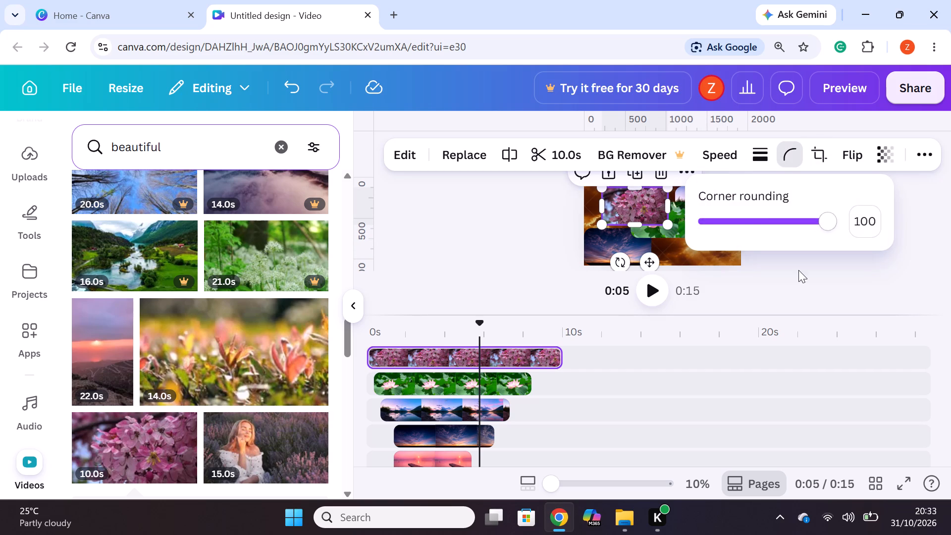
{"action": "left_click", "coordinate": [798, 270]}
{"action": "left_click", "coordinate": [629, 197]}
{"action": "left_click_drag", "start_coordinate": [624, 210], "coordinate": [659, 200]}
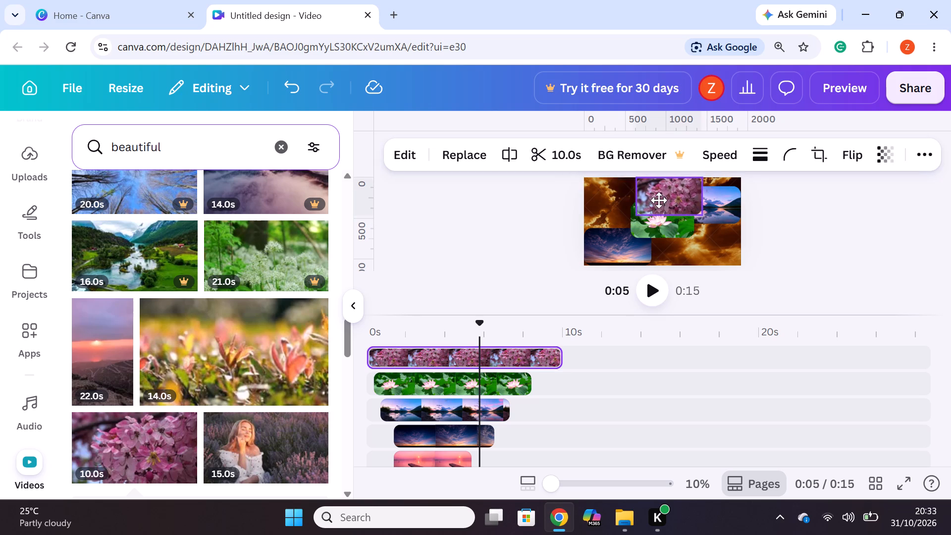
{"action": "left_click_drag", "start_coordinate": [659, 200], "coordinate": [608, 203]}
{"action": "left_click", "coordinate": [455, 409]}
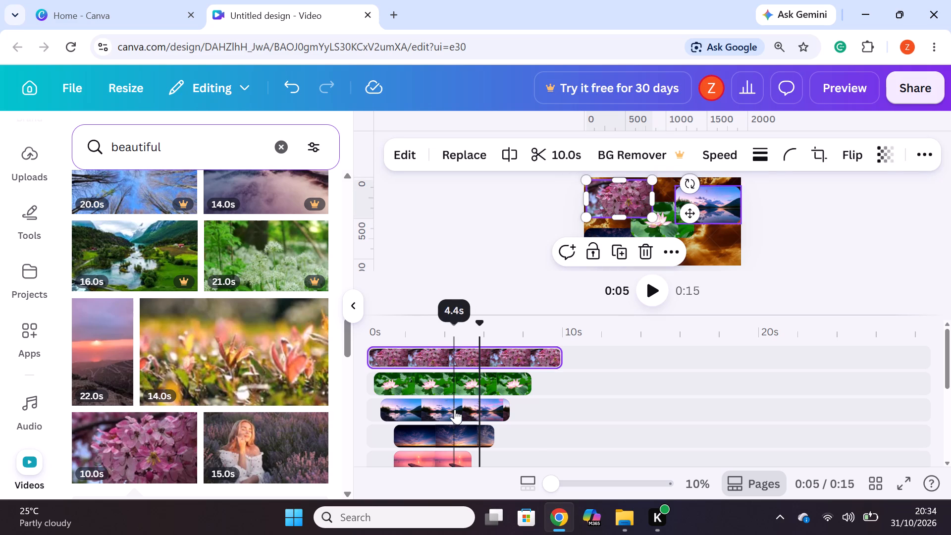
{"action": "left_click_drag", "start_coordinate": [620, 198], "coordinate": [672, 243]}
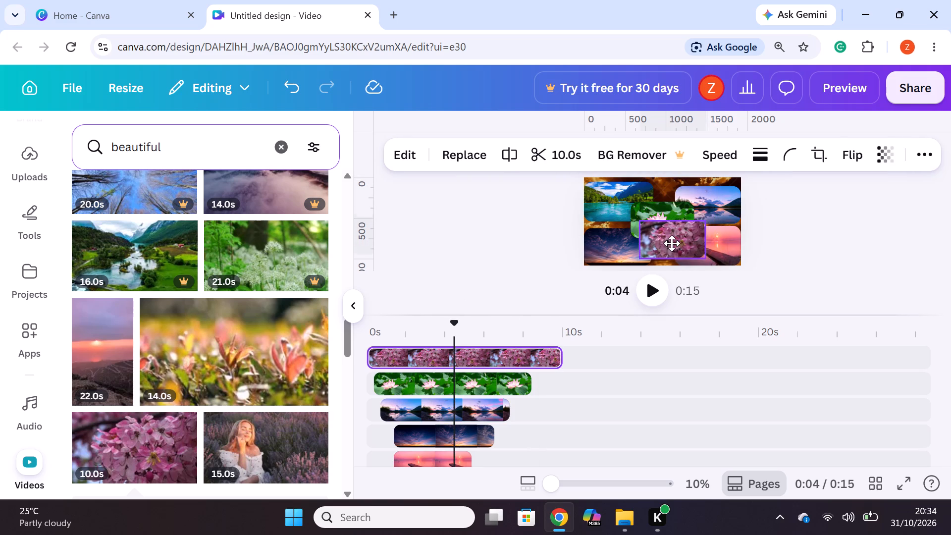
{"action": "left_click_drag", "start_coordinate": [672, 243], "coordinate": [666, 247]}
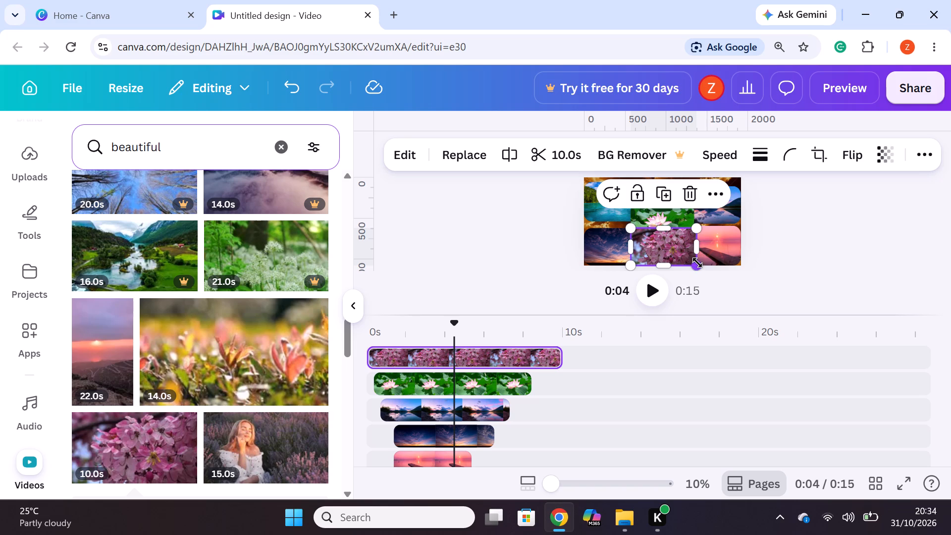
{"action": "left_click_drag", "start_coordinate": [698, 263], "coordinate": [683, 251]}
{"action": "left_click_drag", "start_coordinate": [652, 240], "coordinate": [660, 251]}
{"action": "left_click", "coordinate": [817, 281]}
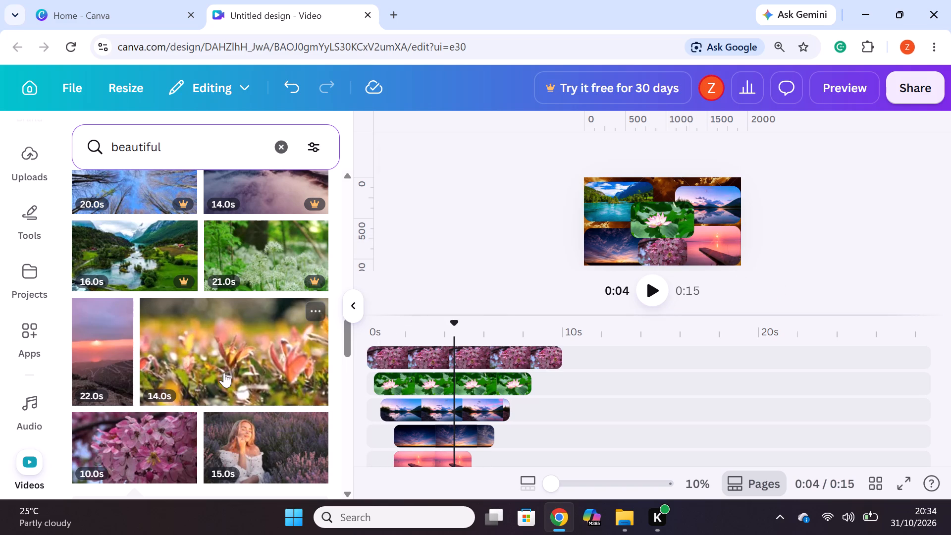
Add the 14.0s orange-pink flower meadow video from the "beautiful" results on a new top layer at the start of the timeline.
{"action": "left_click_drag", "start_coordinate": [235, 366], "coordinate": [459, 384]}
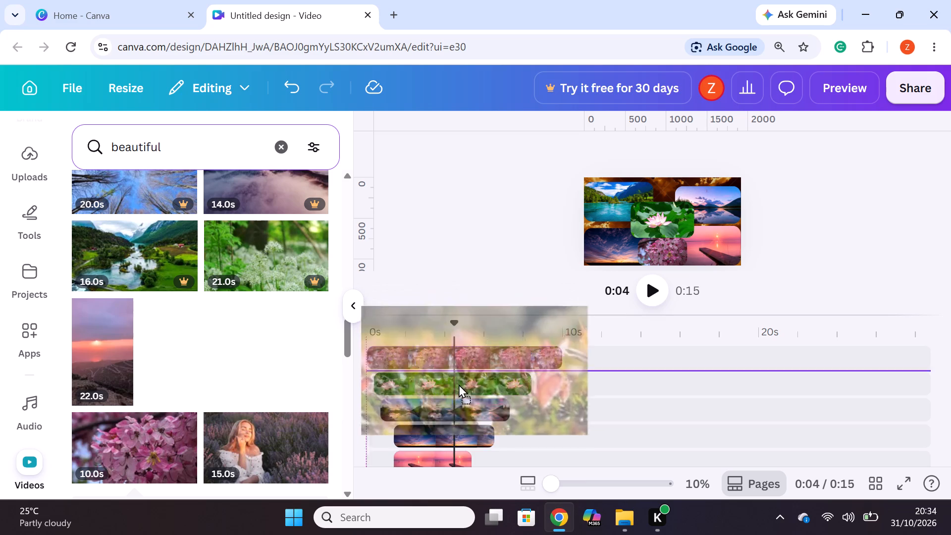
{"action": "left_click_drag", "start_coordinate": [459, 384], "coordinate": [468, 344]}
{"action": "left_click", "coordinate": [493, 348]}
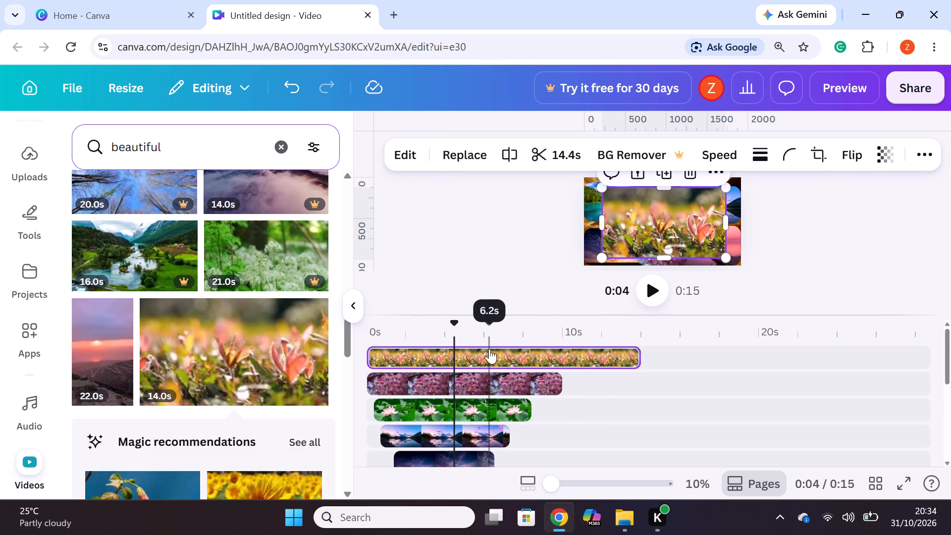
Split the flower meadow clip at about 11.2s and delete the section after the split.
{"action": "left_click", "coordinate": [588, 354]}
{"action": "right_click", "coordinate": [588, 354]}
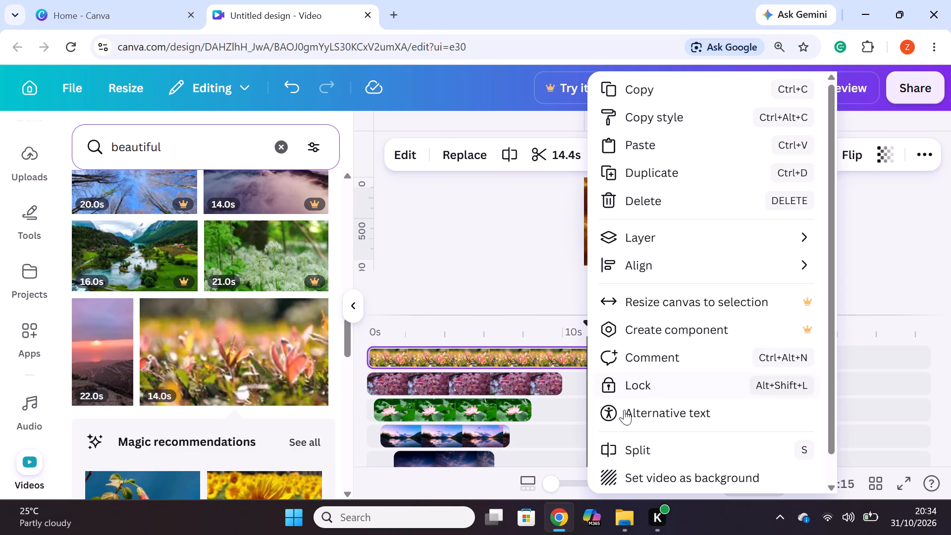
{"action": "left_click", "coordinate": [632, 446]}
{"action": "right_click", "coordinate": [607, 356]}
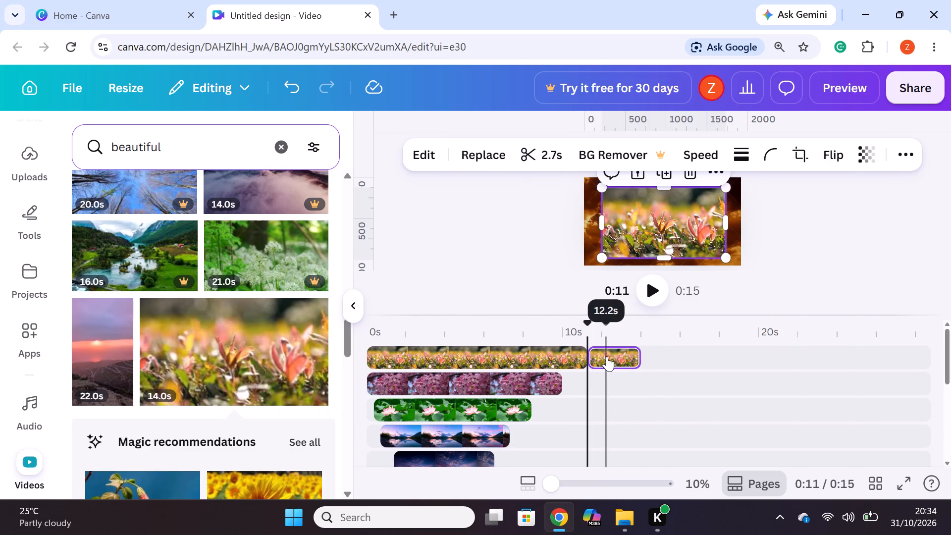
{"action": "left_click", "coordinate": [656, 198]}
Set the flower meadow clip's corner rounding to the maximum.
{"action": "left_click", "coordinate": [503, 351]}
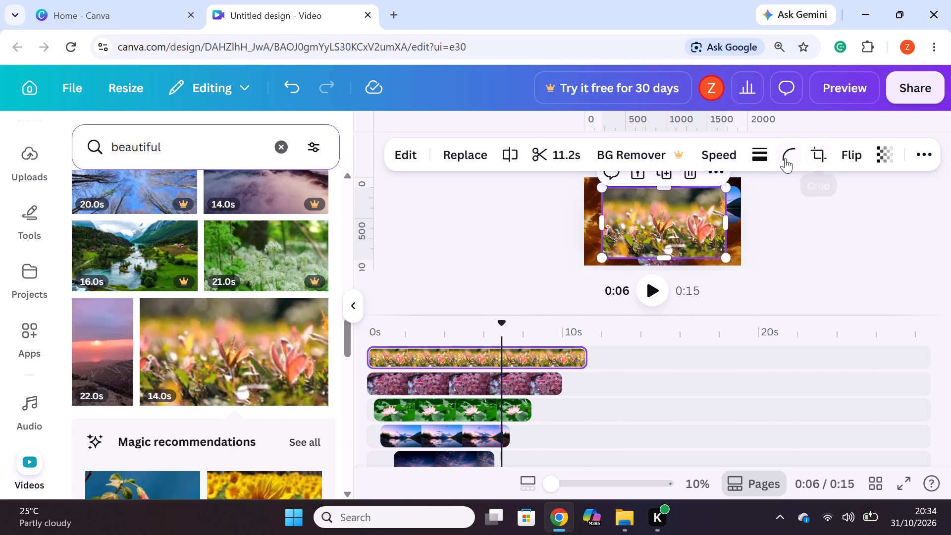
{"action": "left_click", "coordinate": [791, 156]}
{"action": "left_click_drag", "start_coordinate": [707, 223], "coordinate": [831, 228]}
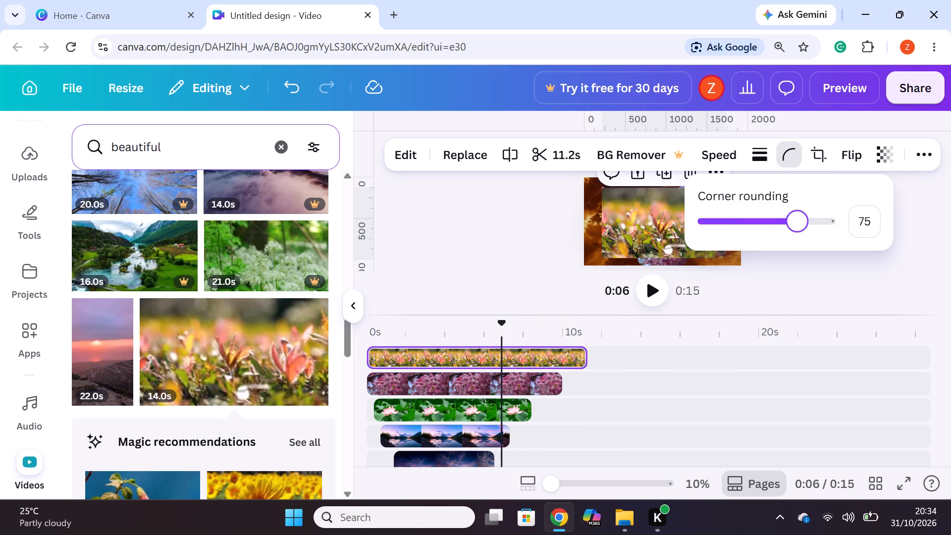
{"action": "left_click_drag", "start_coordinate": [831, 228], "coordinate": [878, 235]}
{"action": "left_click", "coordinate": [873, 289]}
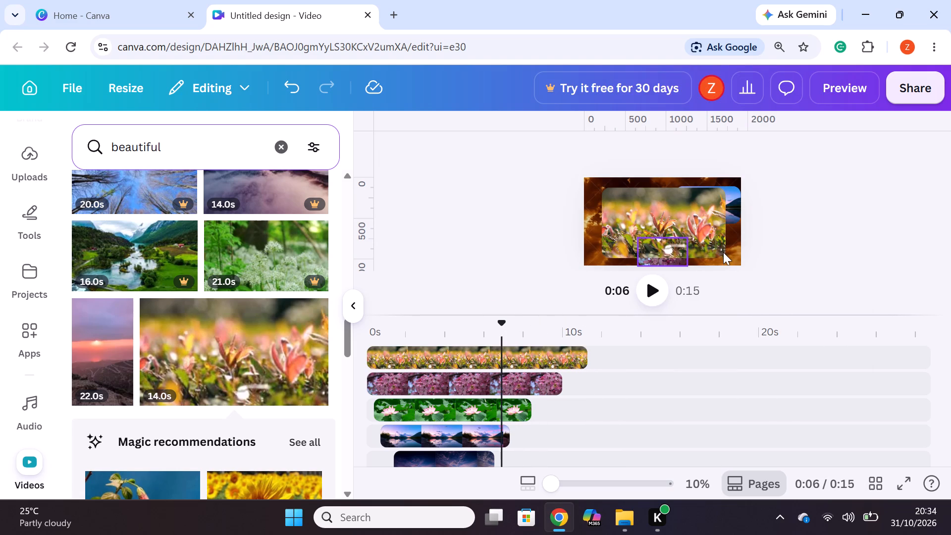
Shrink the flower meadow clip to a smaller frame on the page.
{"action": "left_click", "coordinate": [714, 246]}
{"action": "left_click_drag", "start_coordinate": [727, 258], "coordinate": [692, 220]}
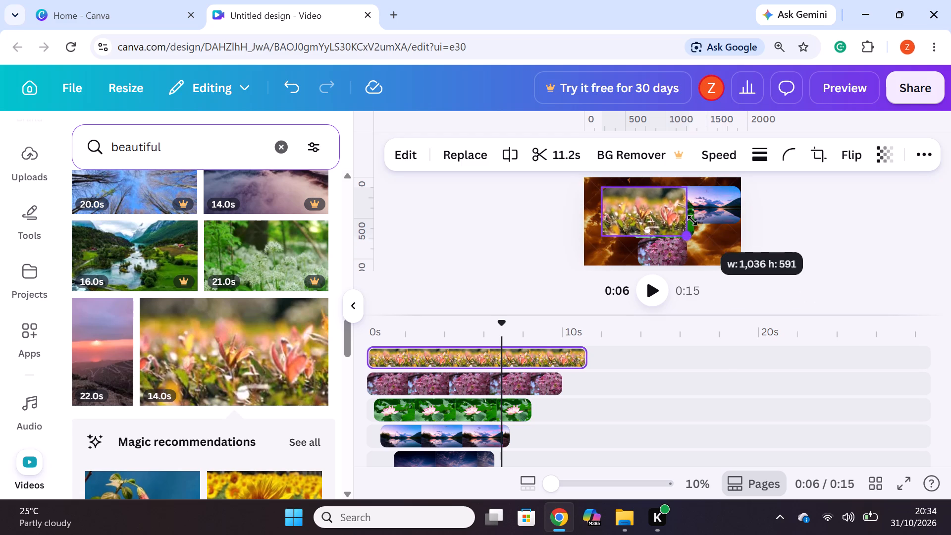
{"action": "left_click_drag", "start_coordinate": [692, 220], "coordinate": [679, 219]}
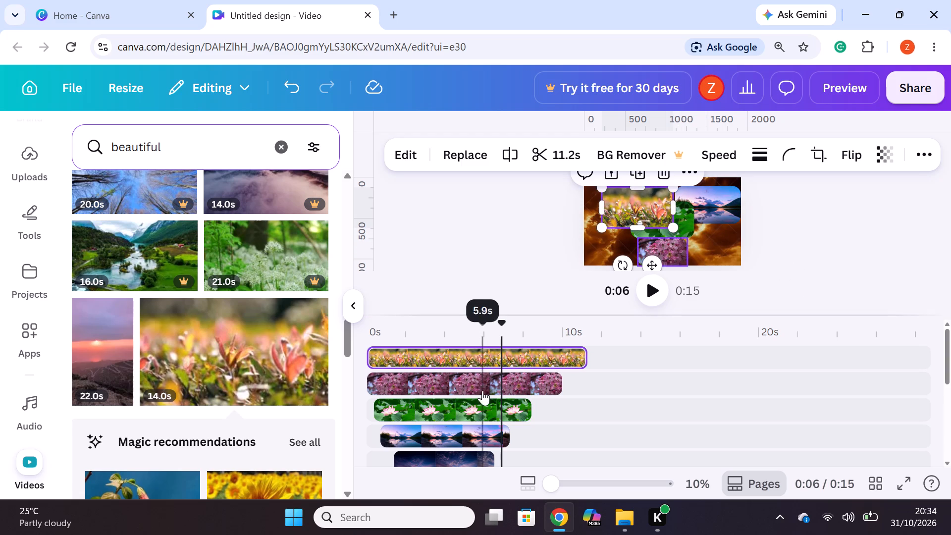
Move the pink lotus clip from the page centre to the top-left corner, over the lake clip's frame.
{"action": "left_click", "coordinate": [479, 409]}
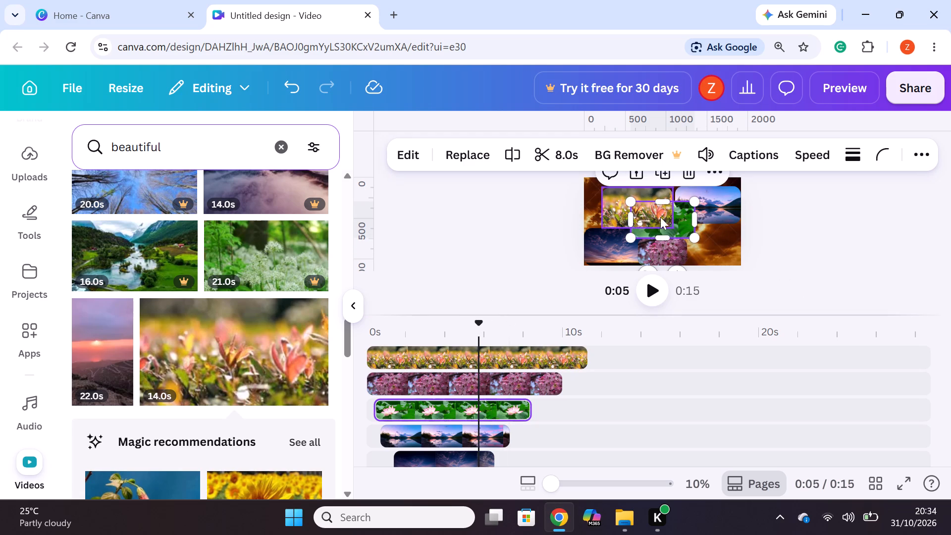
{"action": "left_click_drag", "start_coordinate": [659, 218], "coordinate": [667, 271]}
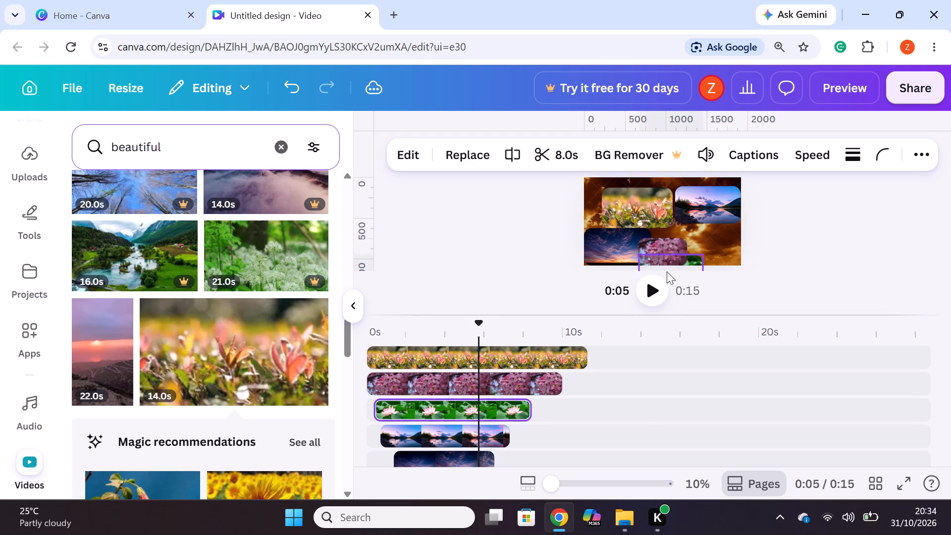
{"action": "left_click_drag", "start_coordinate": [667, 271], "coordinate": [646, 195]}
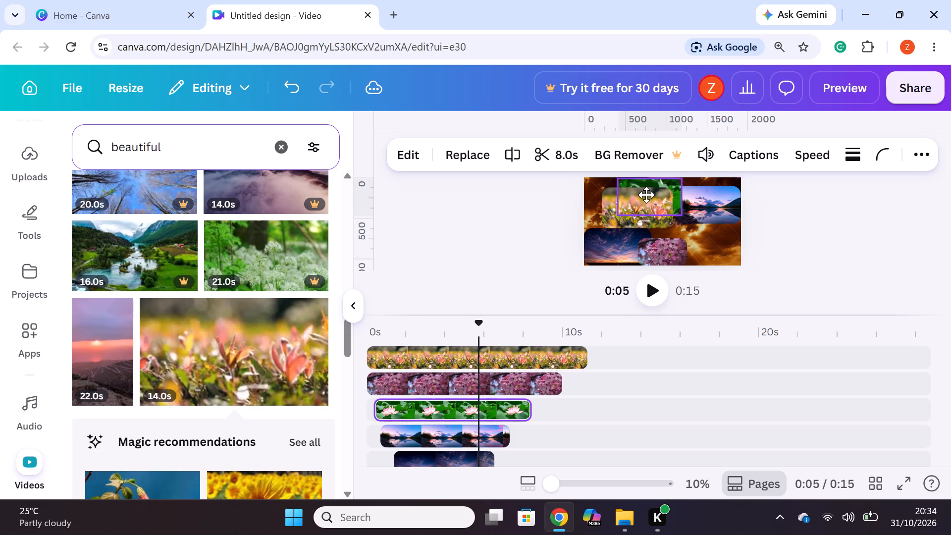
{"action": "left_click_drag", "start_coordinate": [646, 195], "coordinate": [662, 185]}
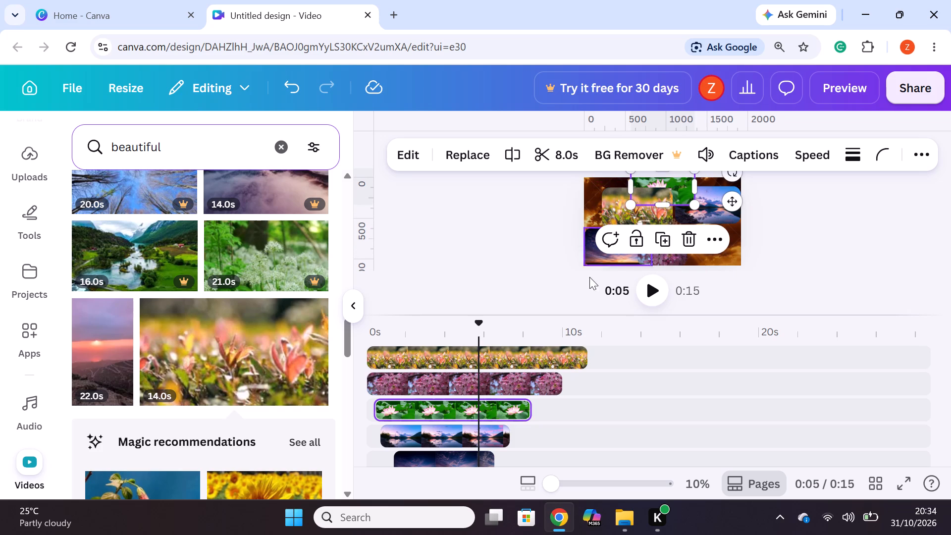
{"action": "left_click", "coordinate": [685, 195]}
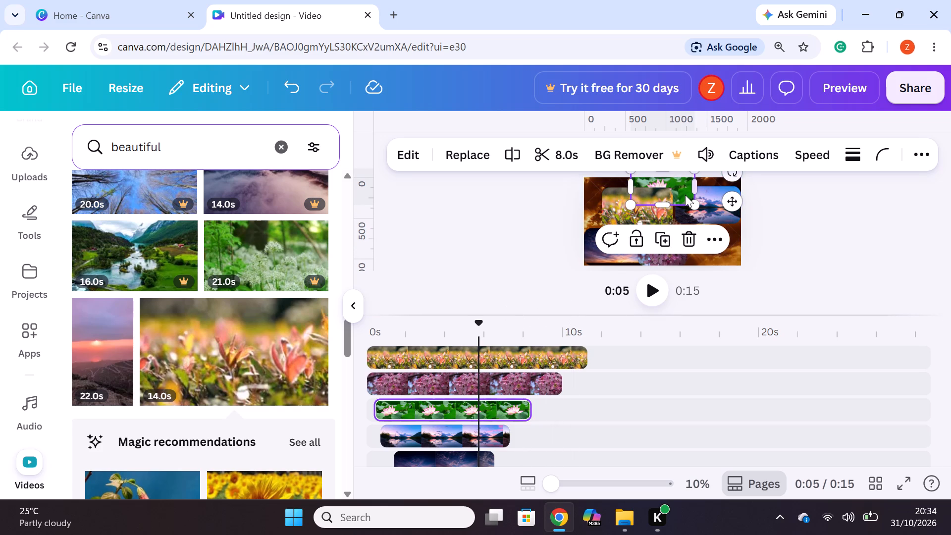
{"action": "left_click_drag", "start_coordinate": [680, 189], "coordinate": [637, 199]}
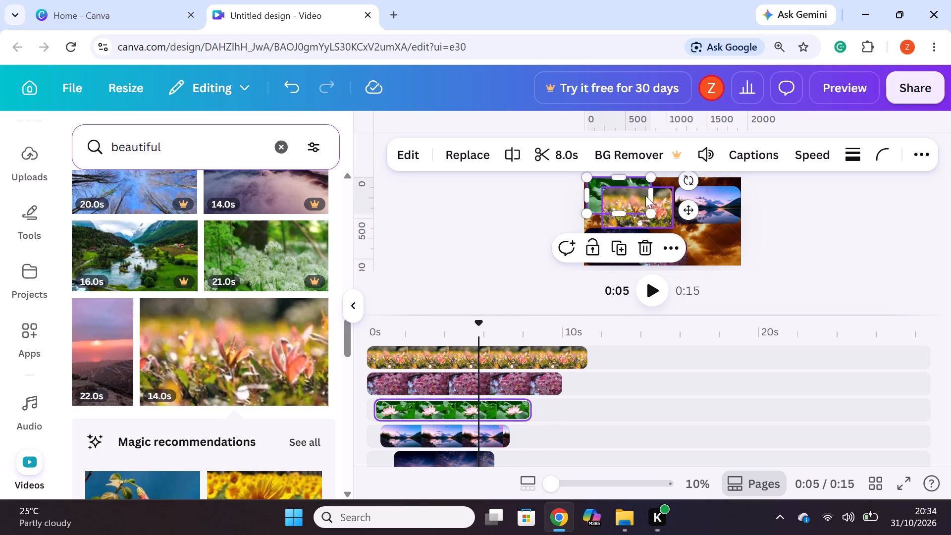
{"action": "left_click_drag", "start_coordinate": [636, 213], "coordinate": [679, 219]}
{"action": "left_click", "coordinate": [476, 431]}
{"action": "left_click", "coordinate": [445, 465]}
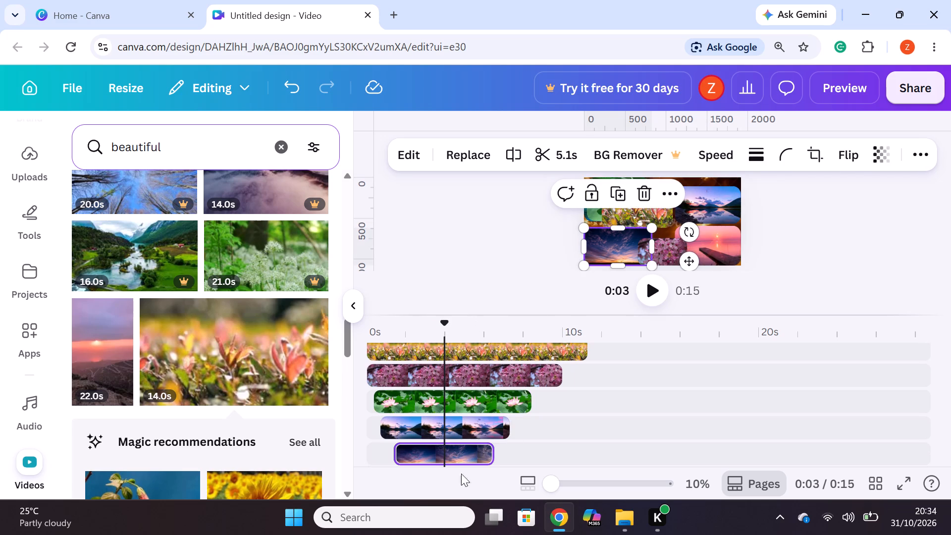
{"action": "left_click", "coordinate": [812, 248]}
Shrink the flower meadow clip further and place it at the page's top centre, between the lotus and mountain lake frames.
{"action": "left_click_drag", "start_coordinate": [642, 209], "coordinate": [642, 209]}
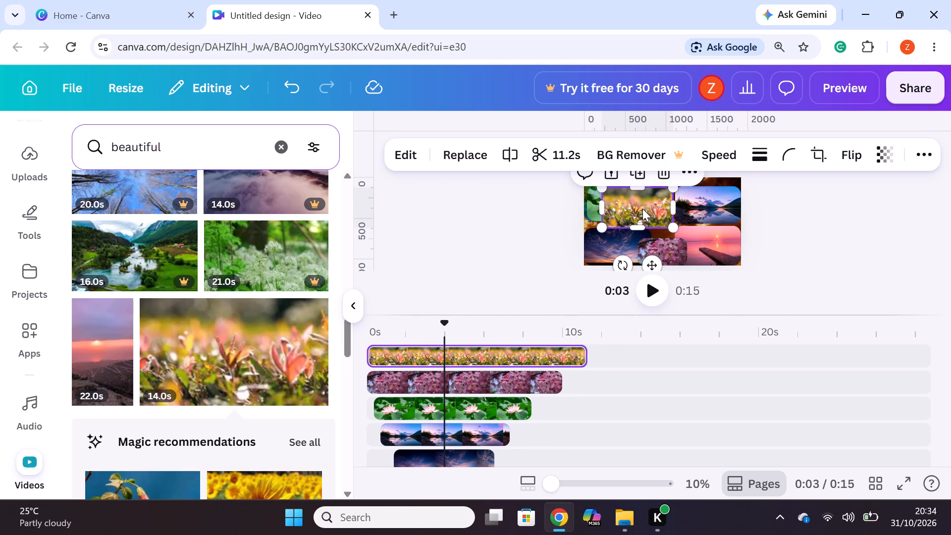
{"action": "left_click_drag", "start_coordinate": [642, 209], "coordinate": [671, 223]}
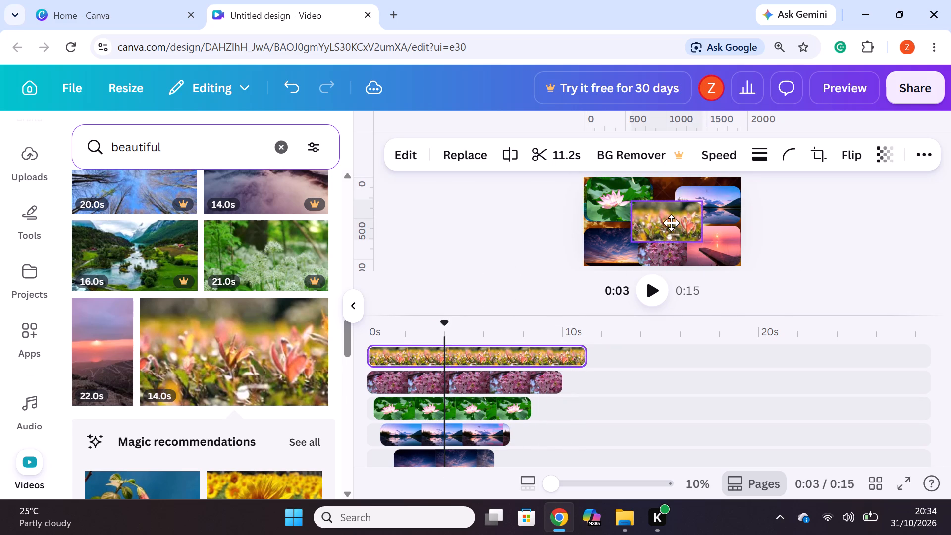
{"action": "left_click_drag", "start_coordinate": [671, 223], "coordinate": [668, 198]}
{"action": "left_click_drag", "start_coordinate": [703, 218], "coordinate": [676, 200]}
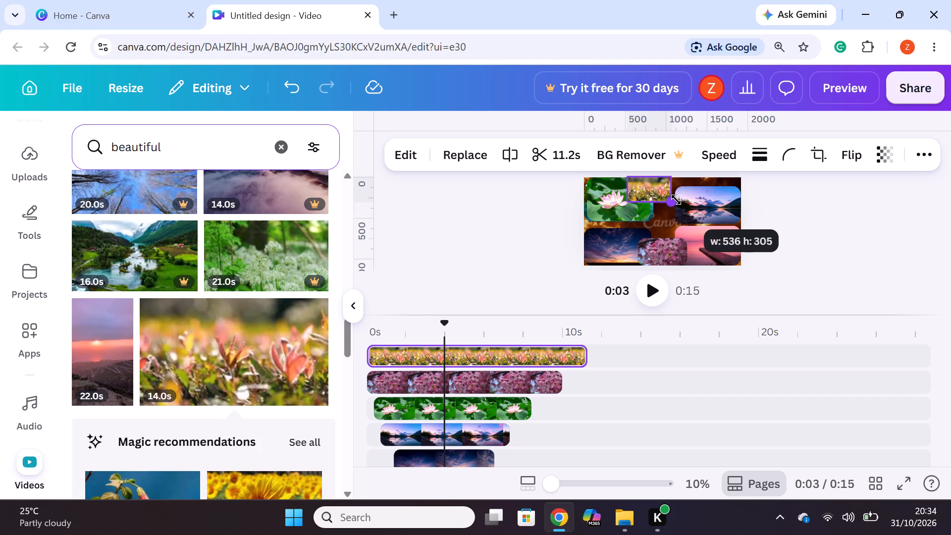
{"action": "left_click_drag", "start_coordinate": [676, 200], "coordinate": [687, 210]}
{"action": "left_click_drag", "start_coordinate": [655, 191], "coordinate": [675, 195]}
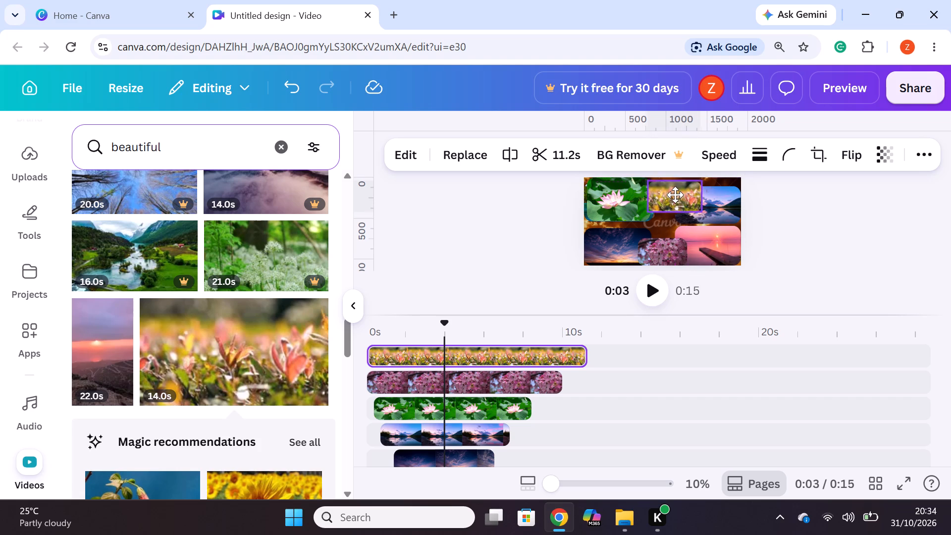
{"action": "left_click_drag", "start_coordinate": [675, 195], "coordinate": [665, 194]}
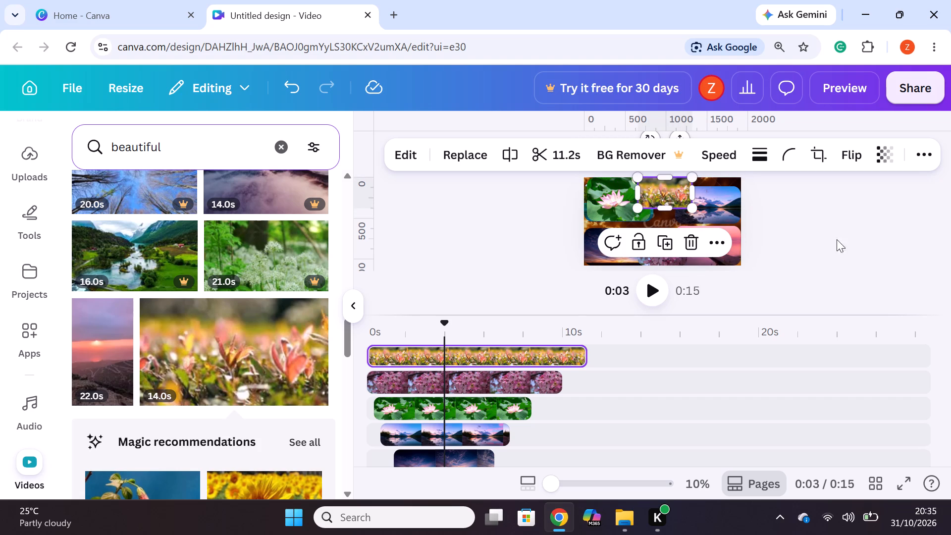
{"action": "left_click", "coordinate": [824, 235]}
Review each clip layer in the timeline at different moments to examine how the frames overlap on the page.
{"action": "left_click", "coordinate": [478, 429]}
{"action": "left_click", "coordinate": [482, 399]}
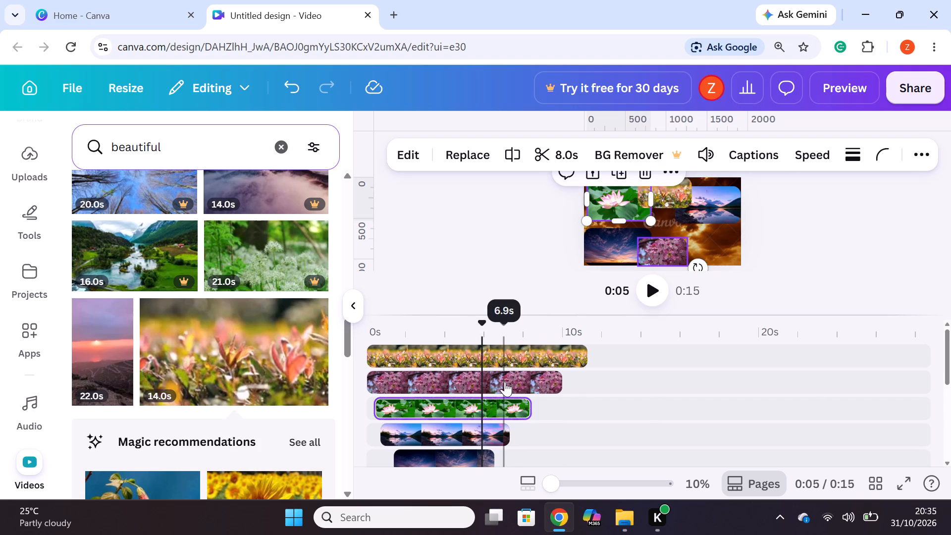
{"action": "left_click", "coordinate": [505, 382]}
{"action": "left_click", "coordinate": [509, 362]}
{"action": "scroll", "coordinate": [450, 435], "scroll_direction": "down", "scroll_amount": 2}
{"action": "left_click", "coordinate": [439, 364]}
{"action": "scroll", "coordinate": [445, 371], "scroll_direction": "up", "scroll_amount": 1}
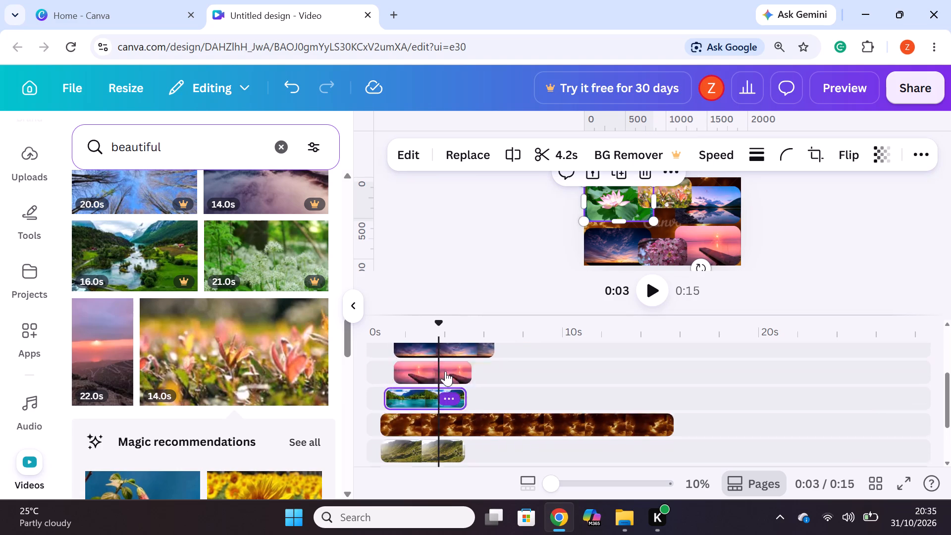
{"action": "scroll", "coordinate": [445, 371], "scroll_direction": "up", "scroll_amount": 1}
{"action": "scroll", "coordinate": [446, 422], "scroll_direction": "down", "scroll_amount": 2}
{"action": "scroll", "coordinate": [438, 382], "scroll_direction": "up", "scroll_amount": 1}
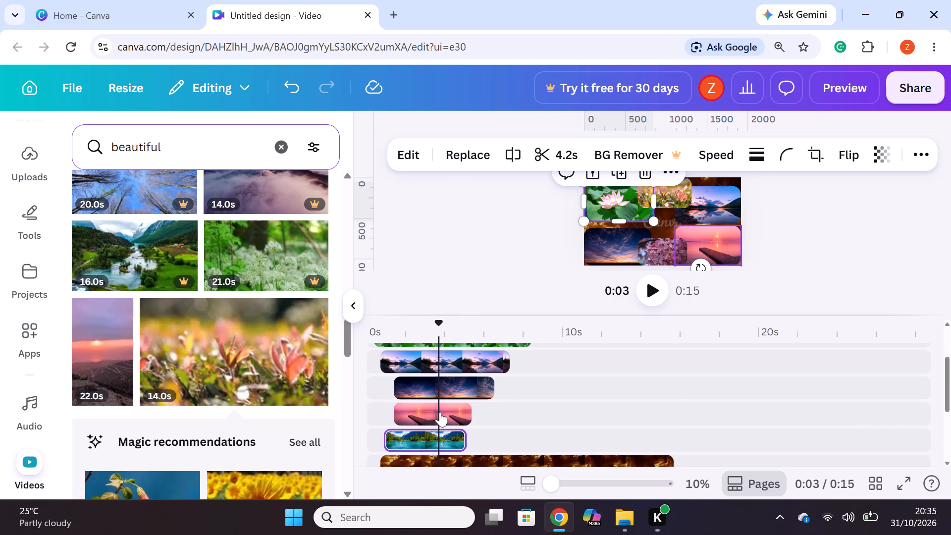
{"action": "left_click", "coordinate": [440, 412]}
{"action": "left_click", "coordinate": [435, 400]}
{"action": "left_click", "coordinate": [457, 359]}
{"action": "scroll", "coordinate": [488, 405], "scroll_direction": "up", "scroll_amount": 1}
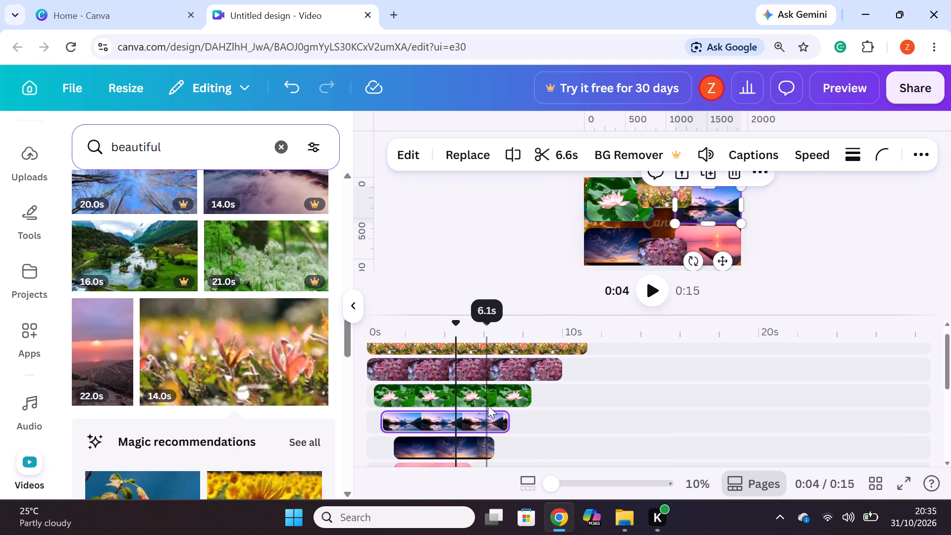
{"action": "left_click", "coordinate": [478, 396]}
{"action": "left_click", "coordinate": [480, 396]}
{"action": "left_click", "coordinate": [483, 385]}
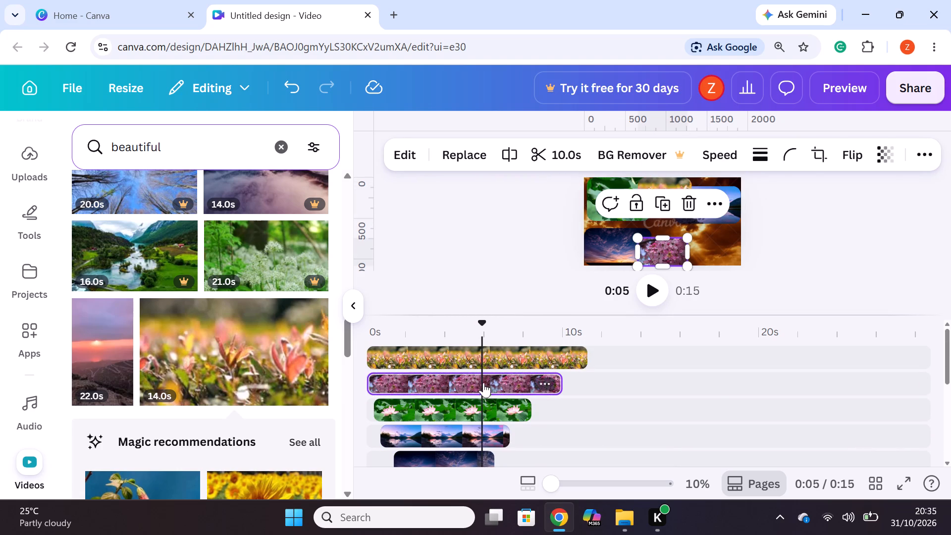
{"action": "left_click", "coordinate": [498, 358]}
{"action": "scroll", "coordinate": [552, 392], "scroll_direction": "down", "scroll_amount": 2}
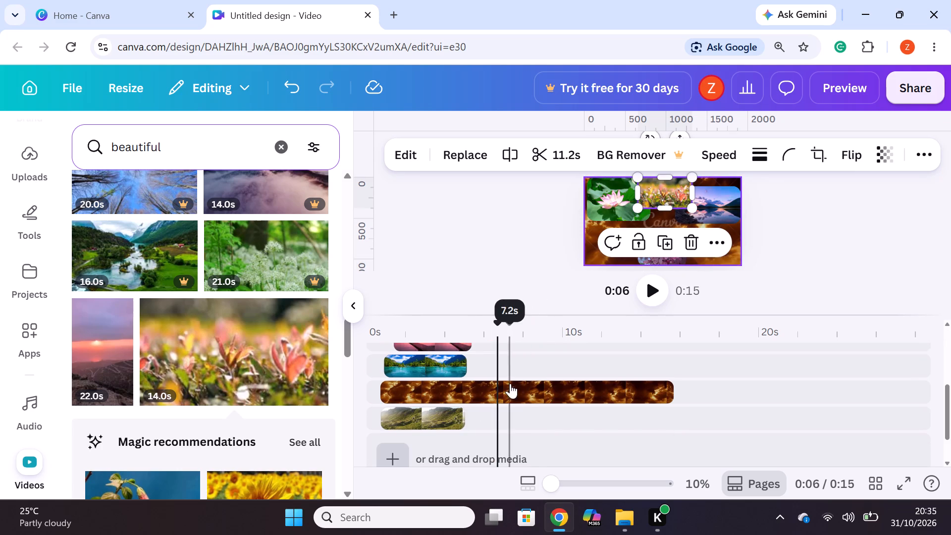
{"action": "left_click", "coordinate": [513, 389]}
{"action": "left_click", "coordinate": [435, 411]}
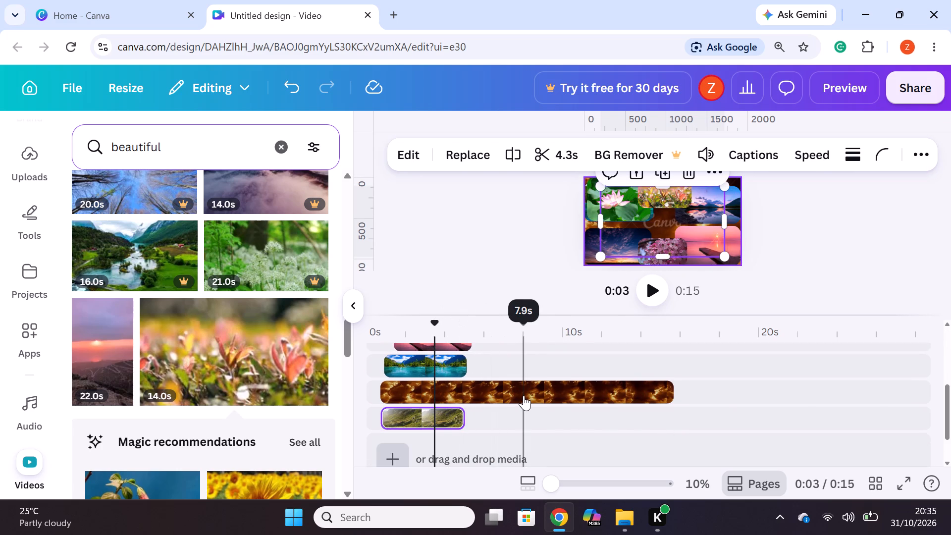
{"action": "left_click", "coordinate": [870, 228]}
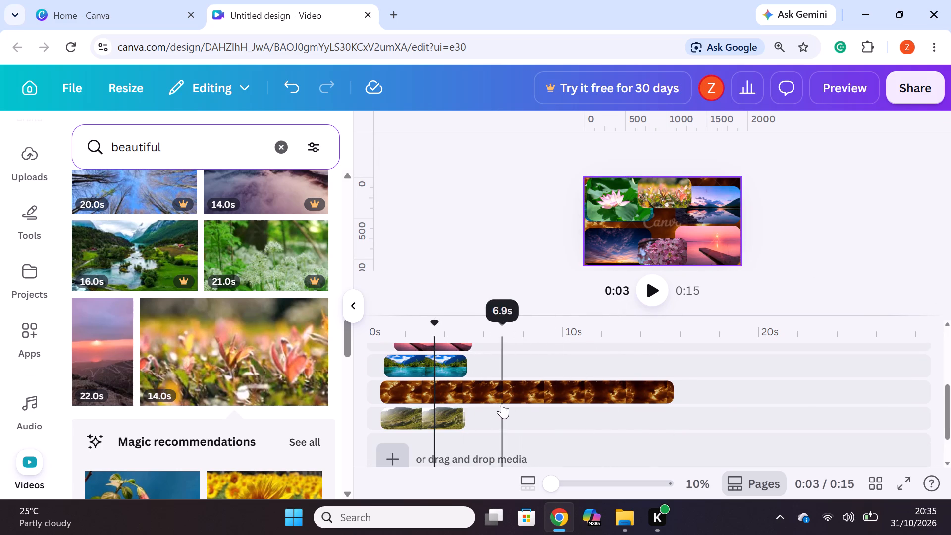
Add the 27.0s waterfall clip with pink flowers from the "beautiful" results to the timeline as a new top layer.
{"action": "scroll", "coordinate": [500, 403], "scroll_direction": "up", "scroll_amount": 10}
{"action": "scroll", "coordinate": [224, 380], "scroll_direction": "down", "scroll_amount": 4}
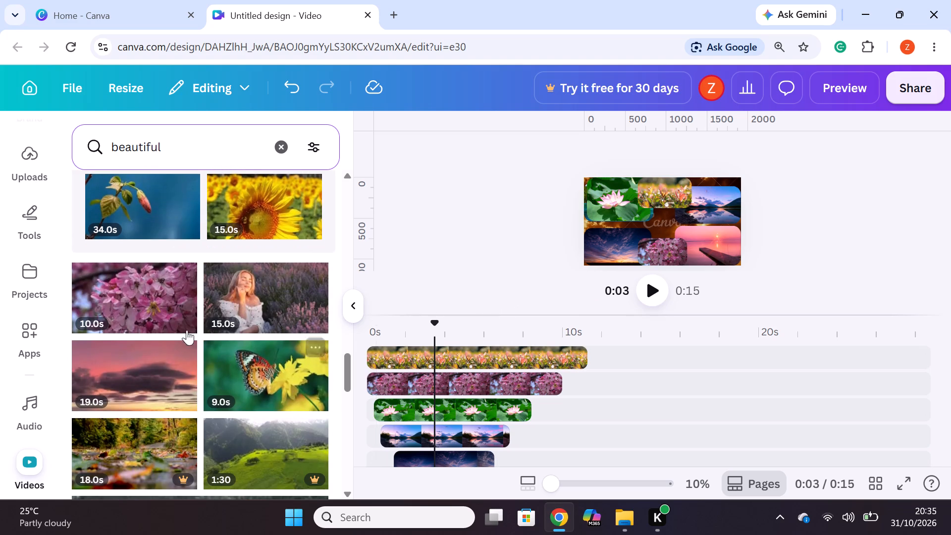
{"action": "scroll", "coordinate": [124, 317], "scroll_direction": "down", "scroll_amount": 2}
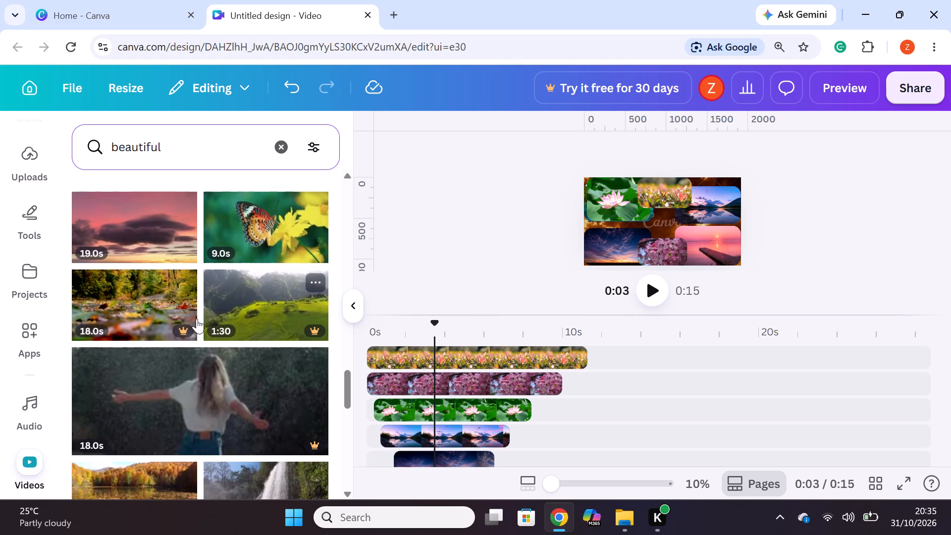
{"action": "scroll", "coordinate": [145, 330], "scroll_direction": "down", "scroll_amount": 1}
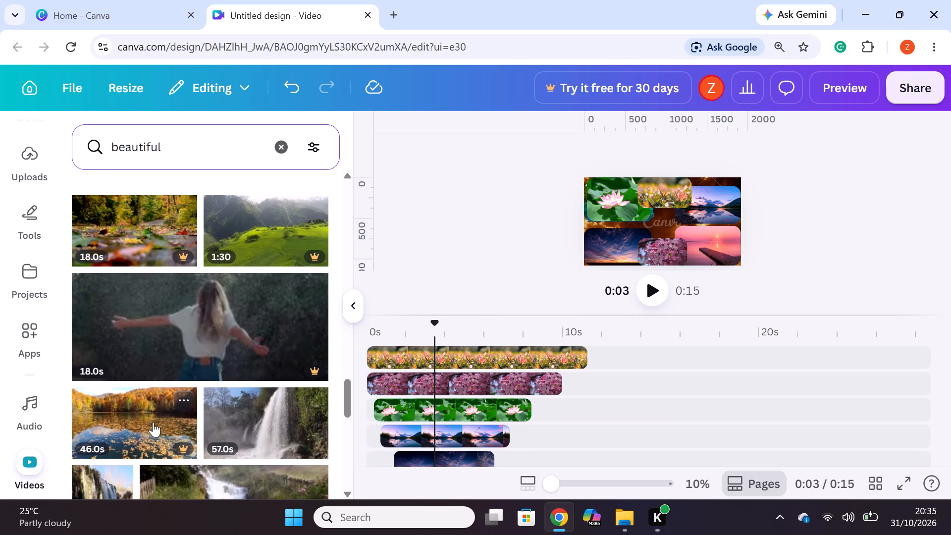
{"action": "scroll", "coordinate": [233, 408], "scroll_direction": "down", "scroll_amount": 3}
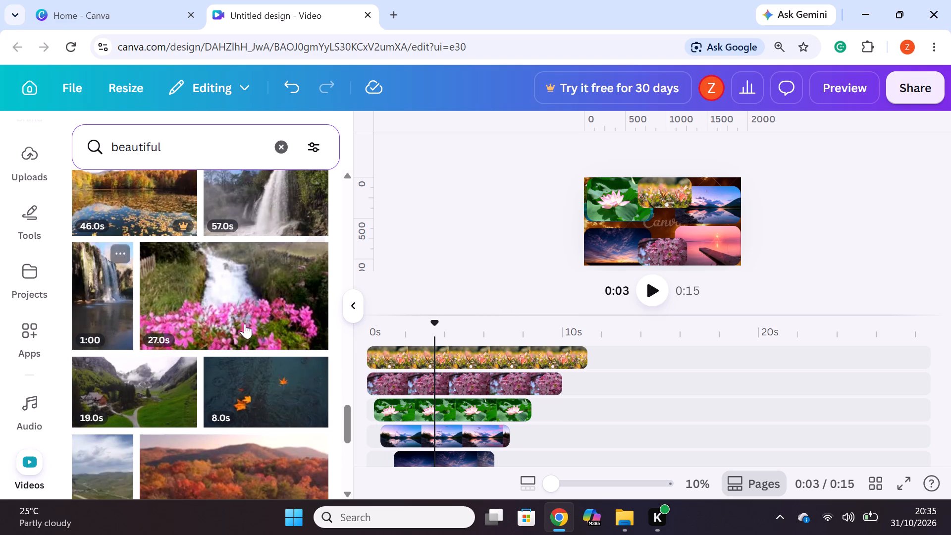
{"action": "left_click_drag", "start_coordinate": [290, 323], "coordinate": [521, 338]}
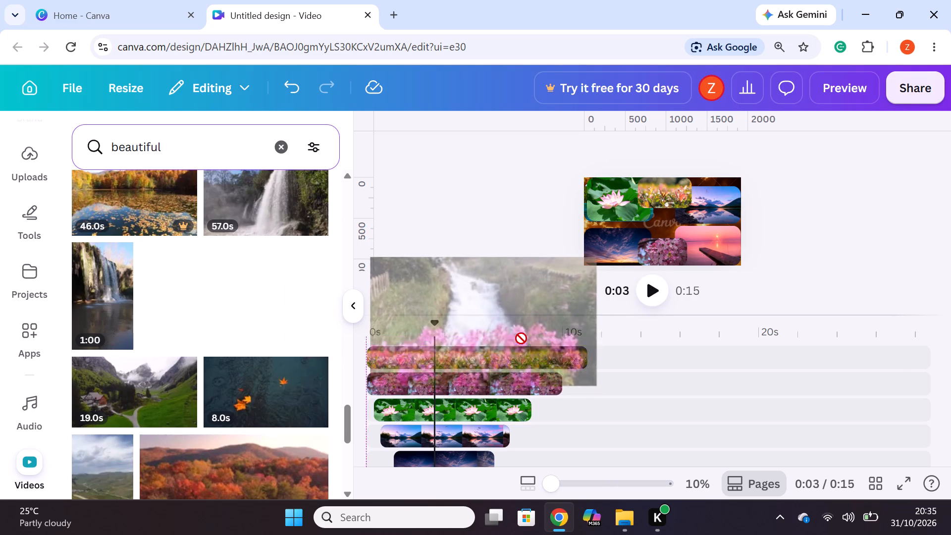
{"action": "left_click_drag", "start_coordinate": [521, 338], "coordinate": [523, 347]}
Split the waterfall clip near 12.9s on the timeline and delete its second part, leaving a 12.5s clip.
{"action": "left_click", "coordinate": [621, 362]}
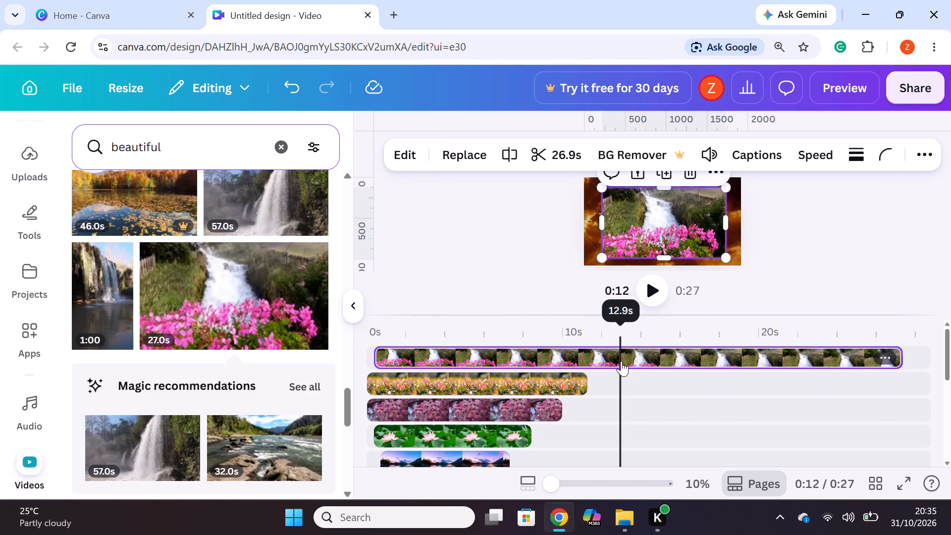
{"action": "right_click", "coordinate": [621, 361]}
{"action": "left_click", "coordinate": [668, 447]}
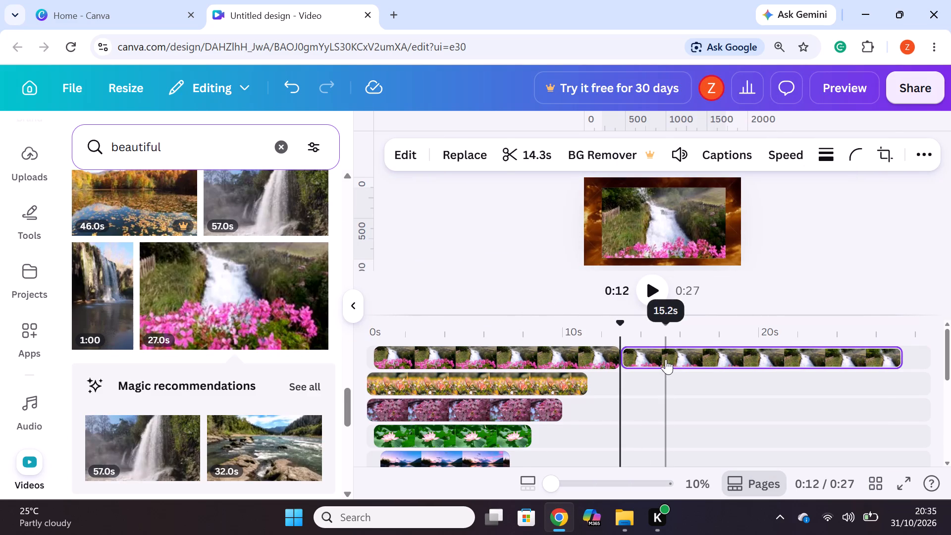
{"action": "right_click", "coordinate": [666, 359]}
{"action": "left_click", "coordinate": [706, 197]}
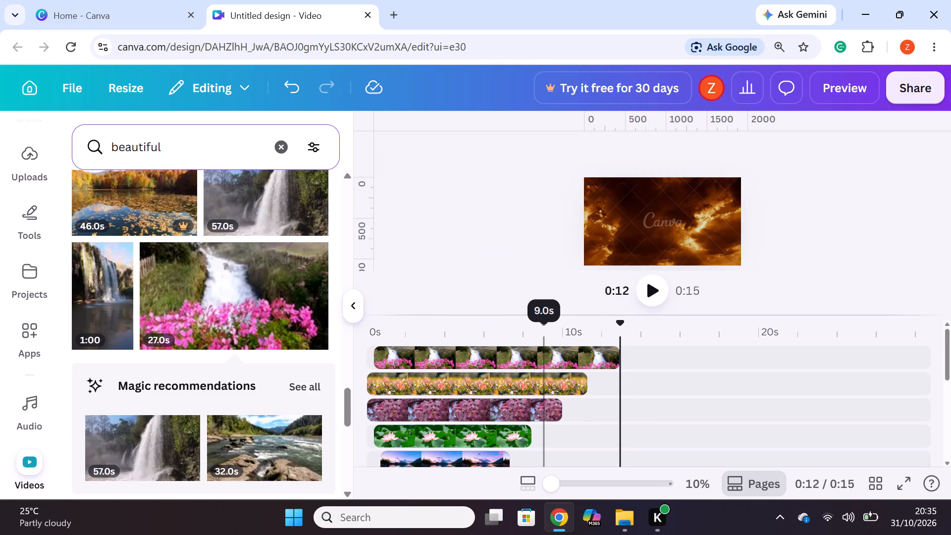
At about 4 seconds, where the other frames show, shrink the waterfall clip to a small frame on the page.
{"action": "left_click", "coordinate": [538, 358]}
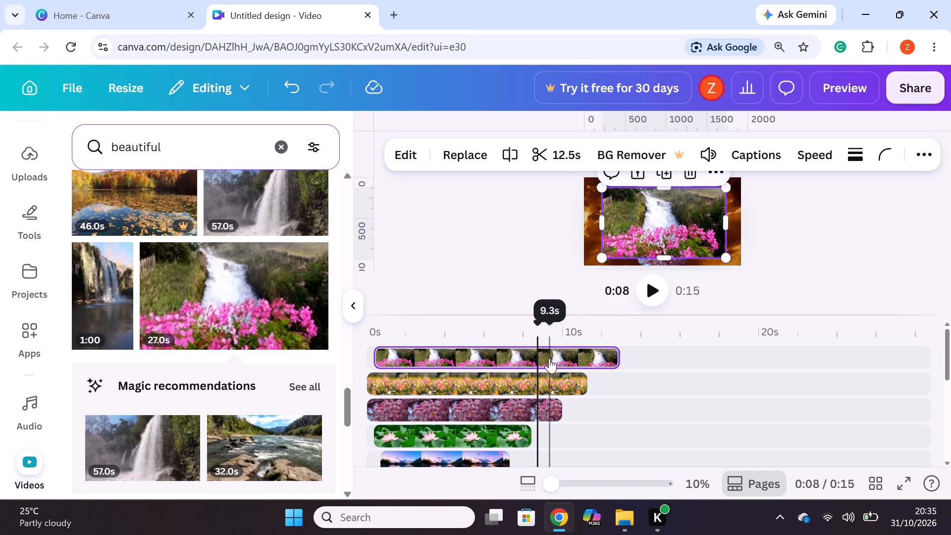
{"action": "left_click", "coordinate": [535, 377]}
{"action": "left_click", "coordinate": [460, 434]}
{"action": "left_click", "coordinate": [467, 406]}
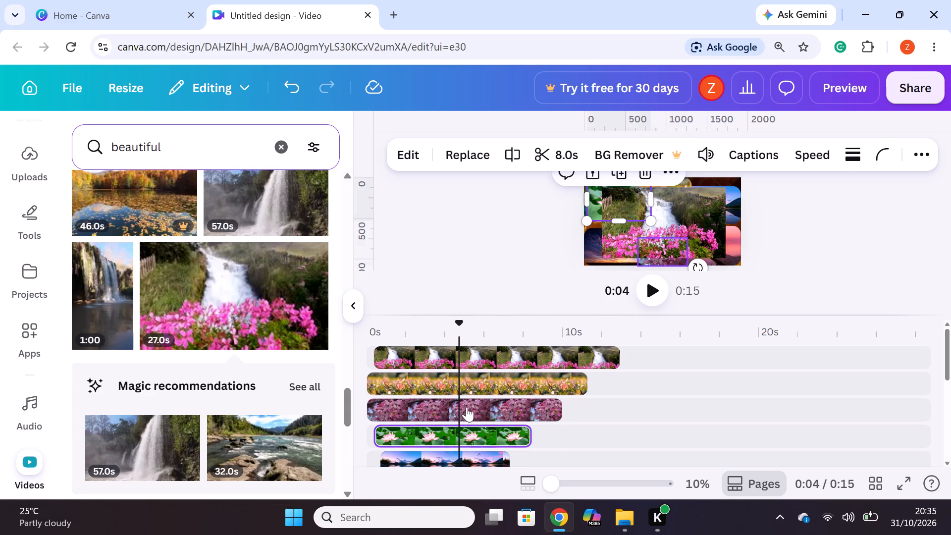
{"action": "left_click", "coordinate": [462, 446]}
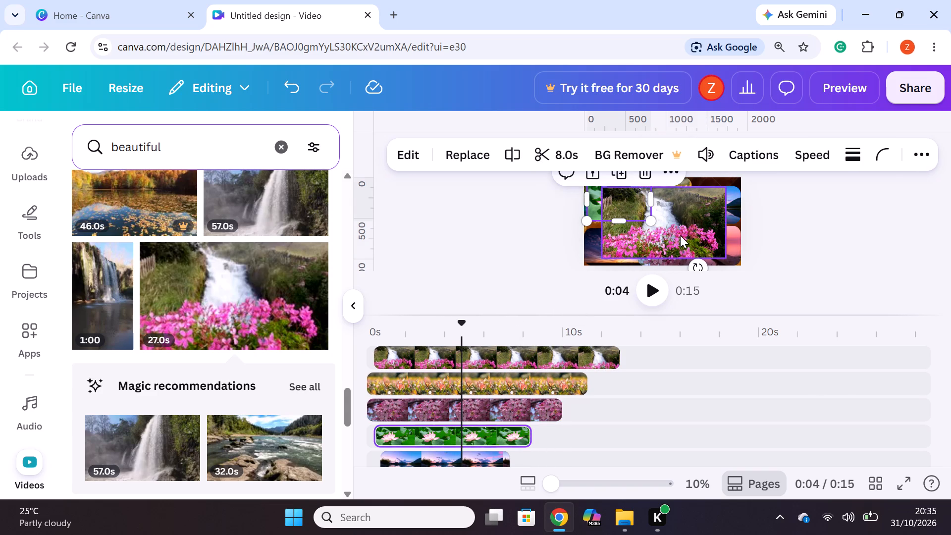
{"action": "left_click", "coordinate": [680, 235]}
{"action": "left_click_drag", "start_coordinate": [723, 257], "coordinate": [697, 227]}
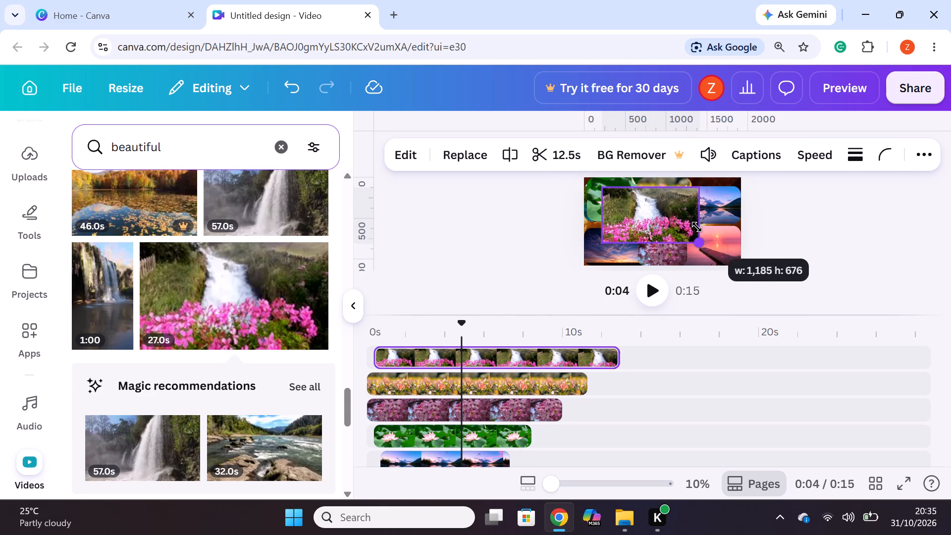
{"action": "left_click_drag", "start_coordinate": [697, 227], "coordinate": [674, 219]}
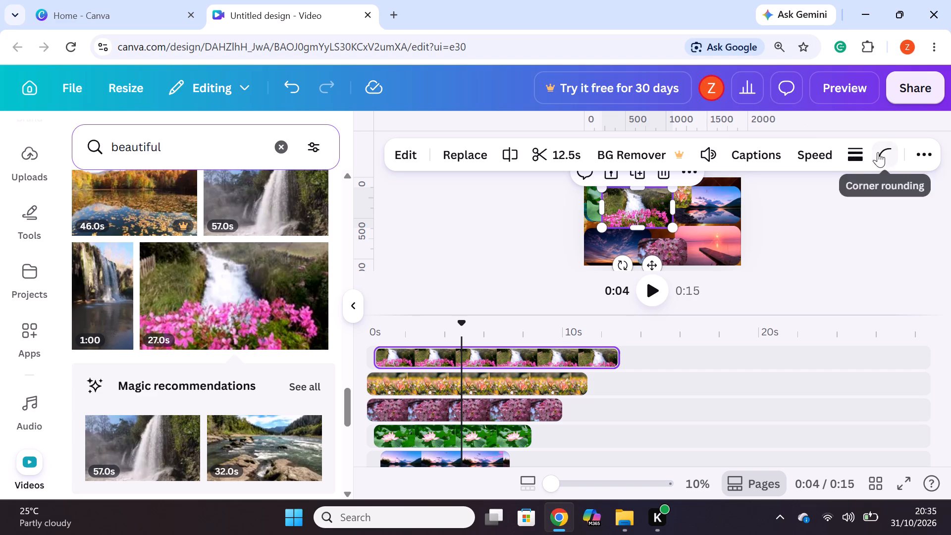
Set the waterfall clip's corner rounding to 100.
{"action": "left_click", "coordinate": [880, 151]}
{"action": "left_click_drag", "start_coordinate": [764, 222], "coordinate": [936, 216]}
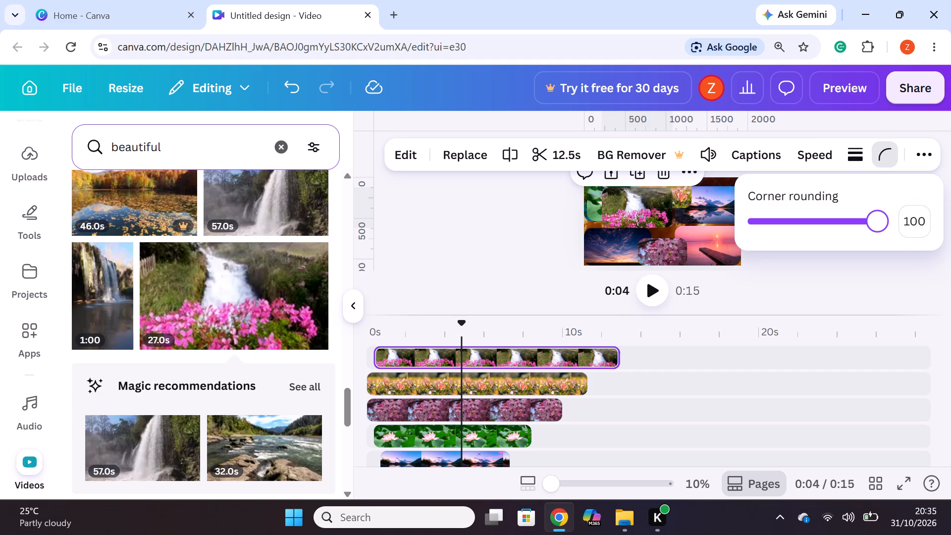
{"action": "left_click_drag", "start_coordinate": [936, 216], "coordinate": [937, 217]}
{"action": "left_click", "coordinate": [814, 300]}
Move the waterfall clip to the page centre, between the flower meadow and pink blossom frames.
{"action": "left_click_drag", "start_coordinate": [640, 205], "coordinate": [663, 221]}
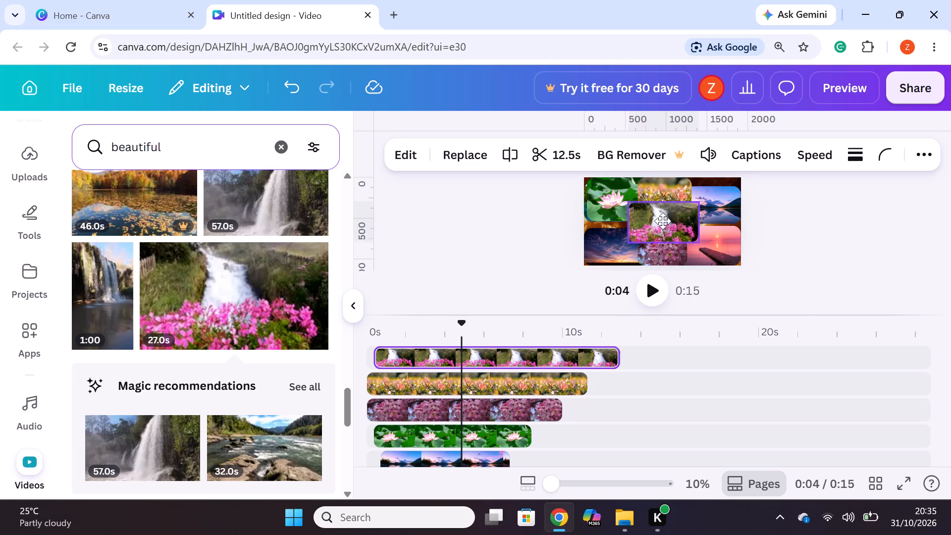
{"action": "left_click_drag", "start_coordinate": [663, 221], "coordinate": [663, 222]}
{"action": "left_click_drag", "start_coordinate": [667, 218], "coordinate": [676, 213]}
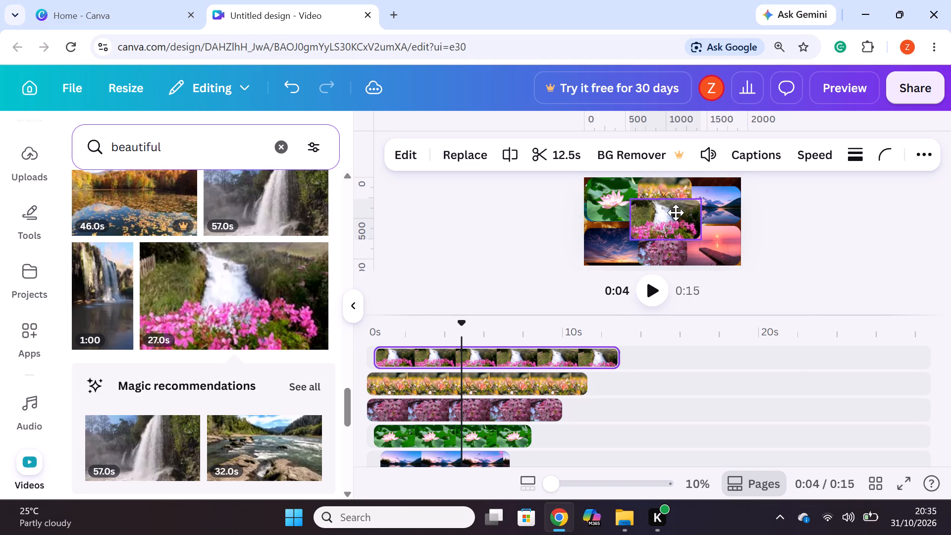
{"action": "left_click_drag", "start_coordinate": [676, 213], "coordinate": [676, 213]}
{"action": "left_click", "coordinate": [837, 218]}
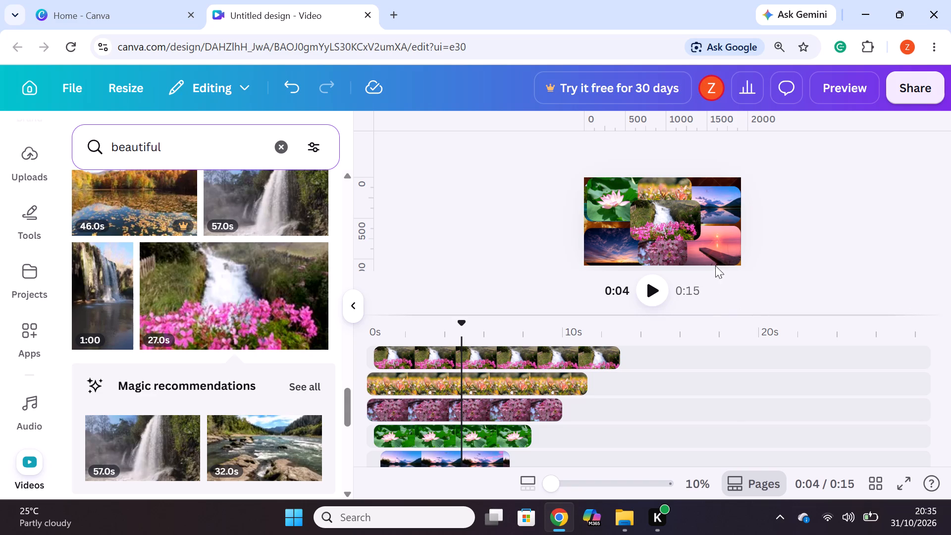
Add the 22.0s golden sky over pine trees clip as a new top timeline layer, starting at 0s.
{"action": "scroll", "coordinate": [219, 428], "scroll_direction": "down", "scroll_amount": 4}
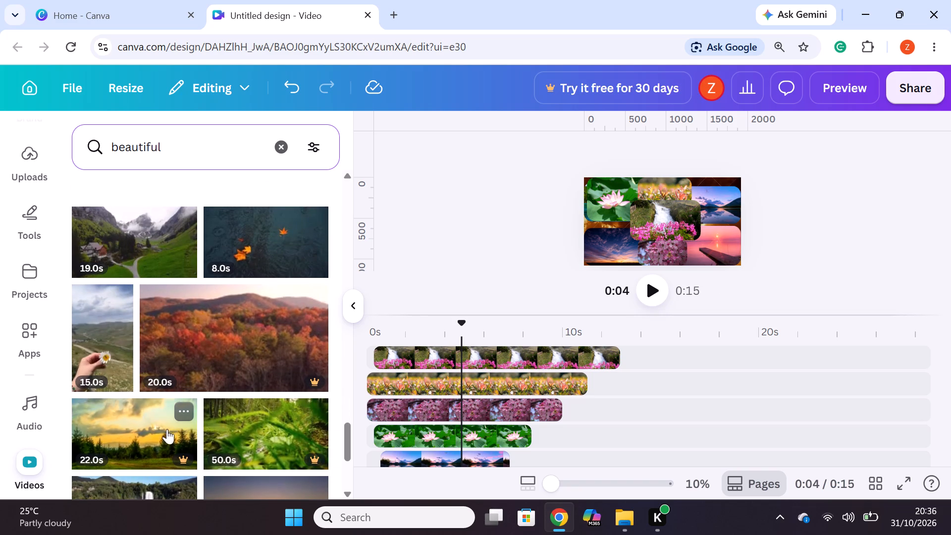
{"action": "left_click_drag", "start_coordinate": [135, 437], "coordinate": [135, 436]}
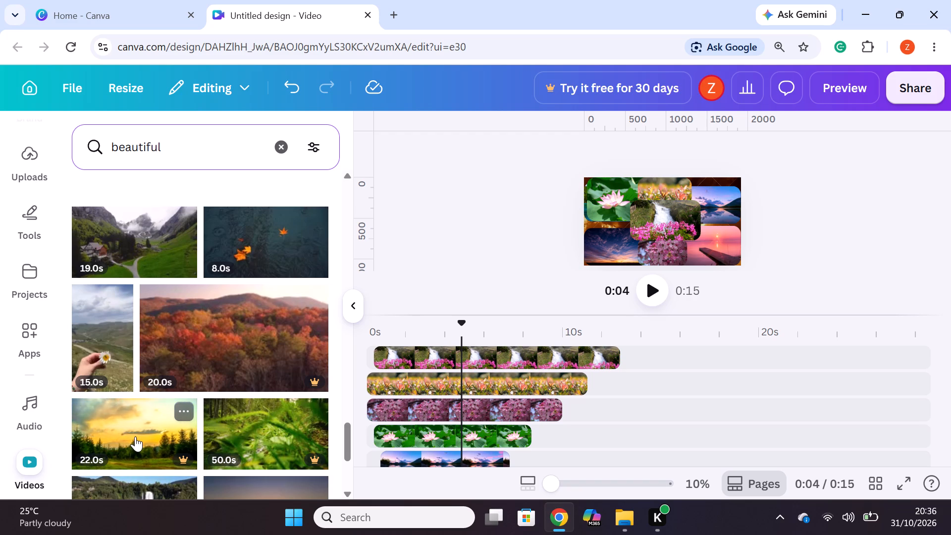
{"action": "left_click_drag", "start_coordinate": [135, 436], "coordinate": [474, 349]}
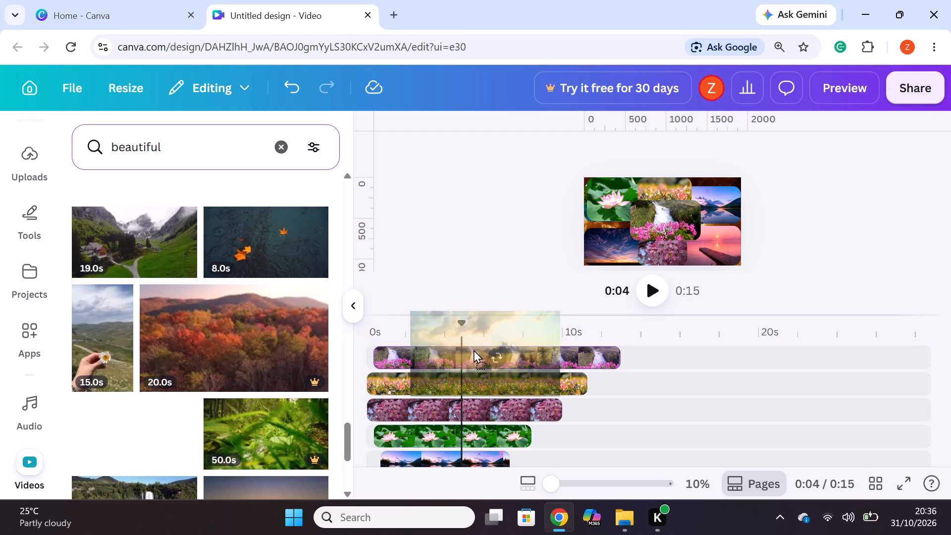
{"action": "left_click_drag", "start_coordinate": [474, 349], "coordinate": [473, 345]}
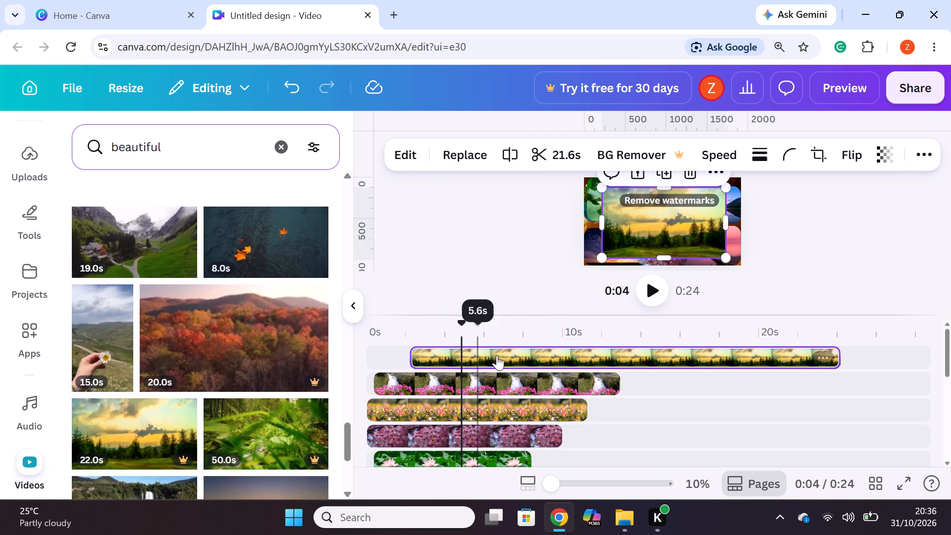
{"action": "left_click_drag", "start_coordinate": [499, 356], "coordinate": [459, 355]}
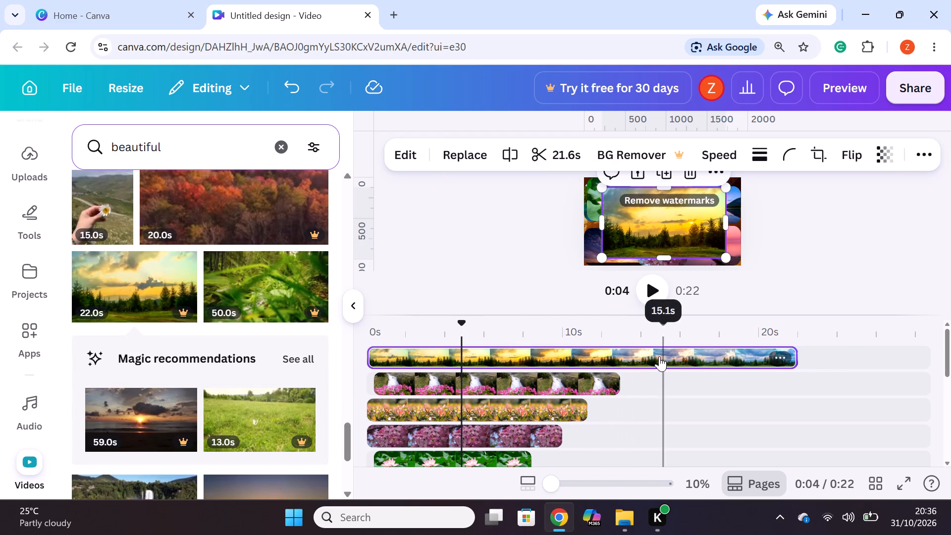
Split the golden sky clip near its 14-second point and delete the second part, leaving a 14.1s clip.
{"action": "left_click", "coordinate": [644, 354]}
{"action": "right_click", "coordinate": [644, 354]}
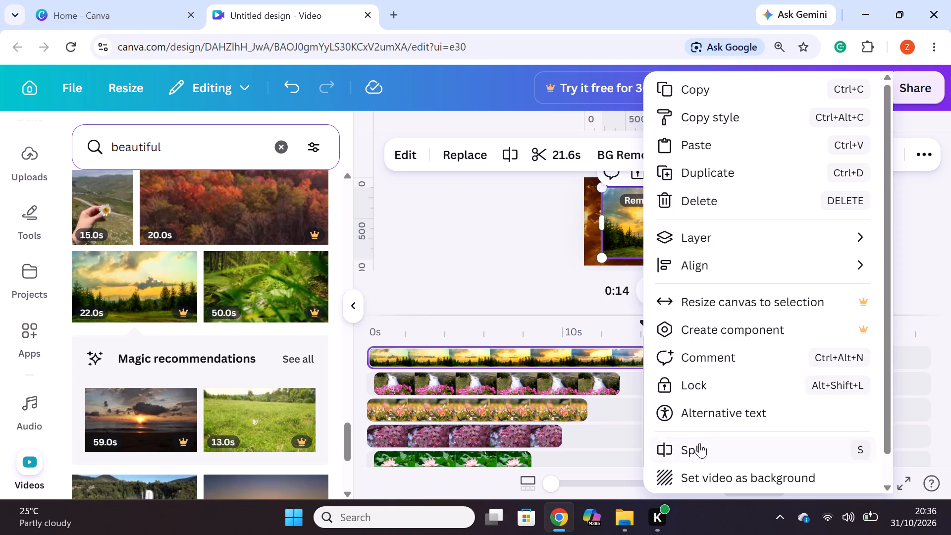
{"action": "left_click", "coordinate": [699, 443]}
{"action": "right_click", "coordinate": [687, 357]}
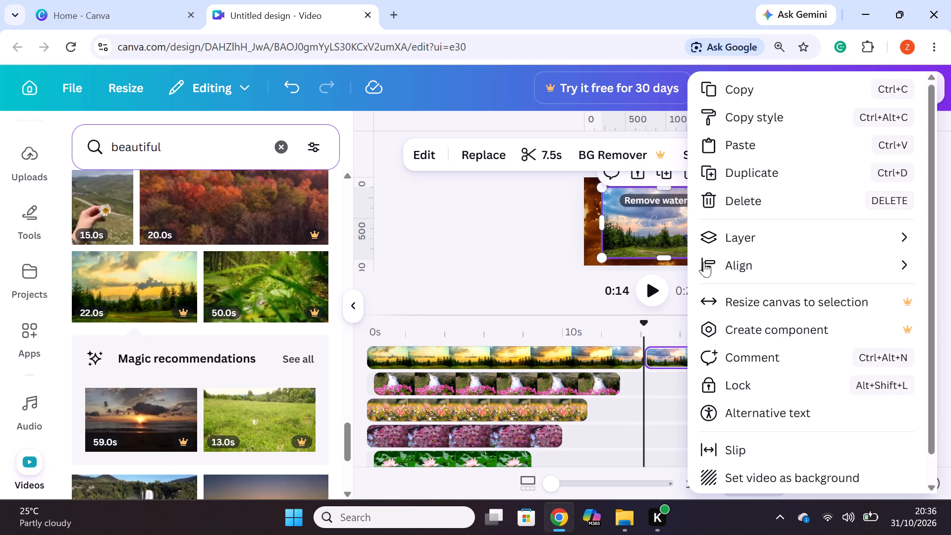
{"action": "left_click", "coordinate": [744, 196]}
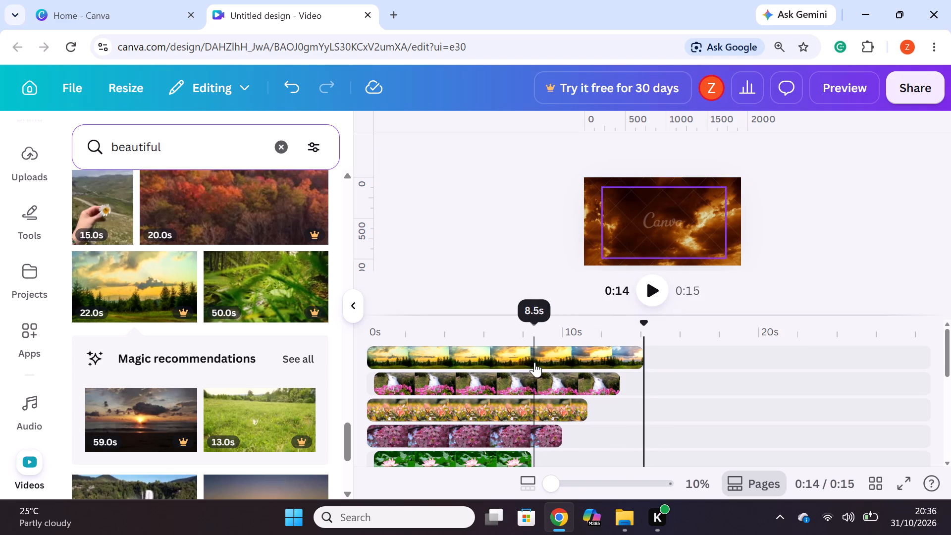
Shrink the golden sky over pine trees clip to a small frame on the page.
{"action": "left_click", "coordinate": [534, 362]}
{"action": "left_click", "coordinate": [519, 415]}
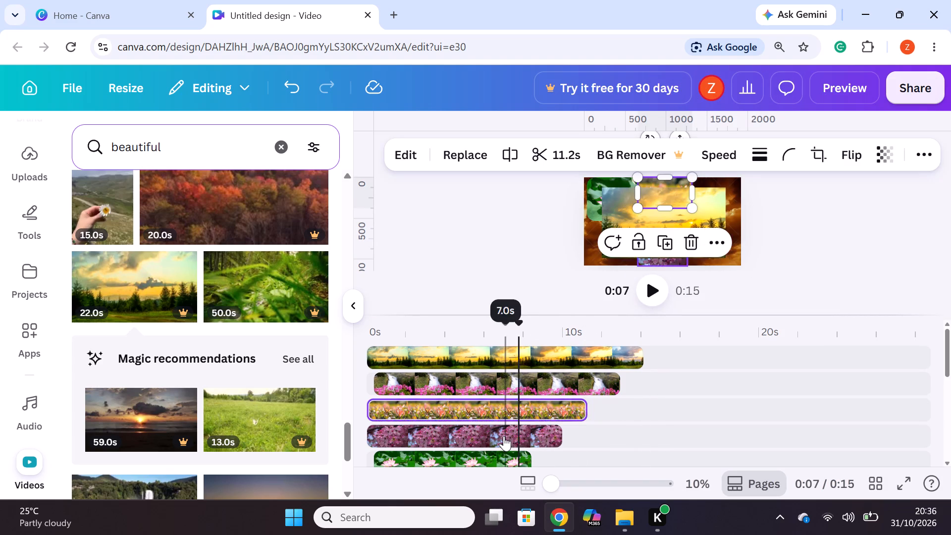
{"action": "left_click", "coordinate": [504, 436]}
{"action": "left_click", "coordinate": [500, 440]}
{"action": "left_click", "coordinate": [490, 454]}
{"action": "left_click", "coordinate": [517, 382]}
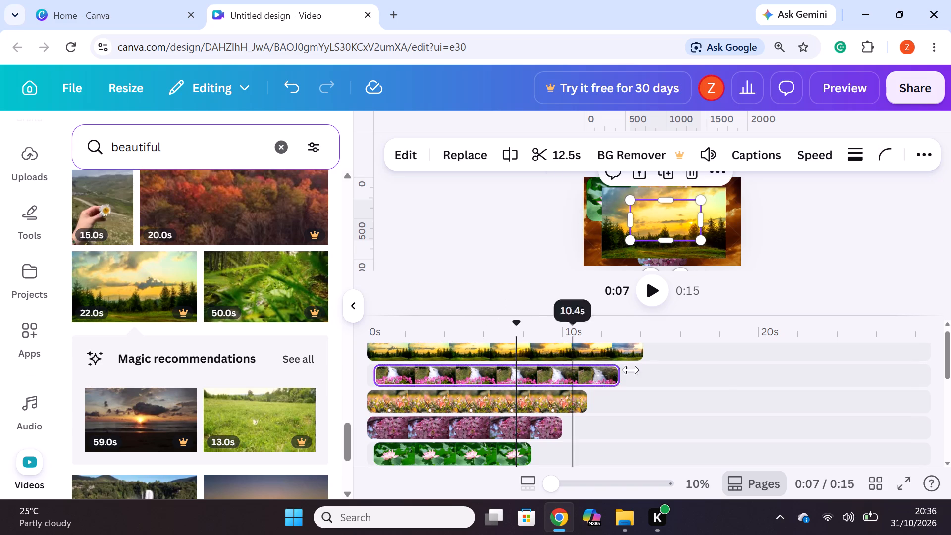
{"action": "left_click", "coordinate": [762, 252]}
{"action": "left_click", "coordinate": [636, 208]}
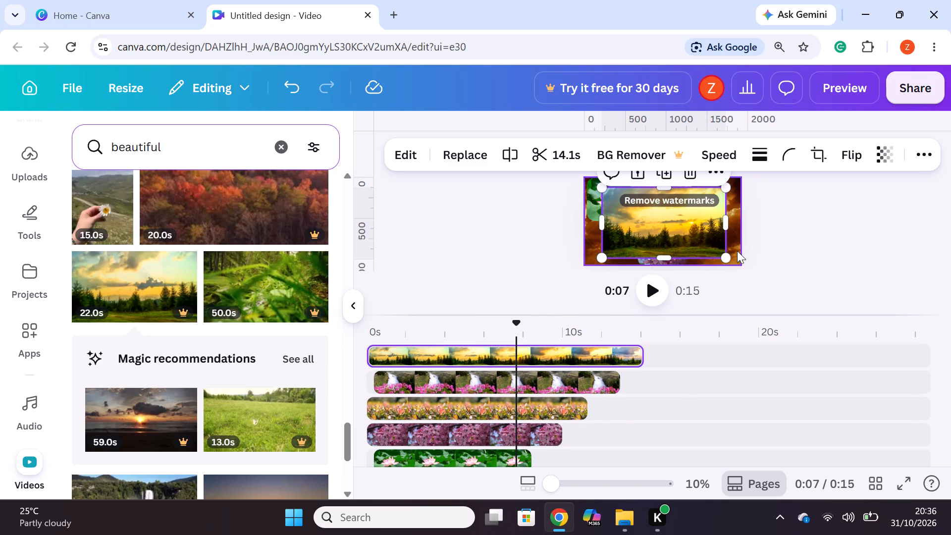
{"action": "left_click_drag", "start_coordinate": [727, 258], "coordinate": [664, 225]}
Move the golden sky clip to the page's bottom-left corner, over the dark evening sky clip's frame.
{"action": "left_click_drag", "start_coordinate": [638, 206], "coordinate": [656, 220]}
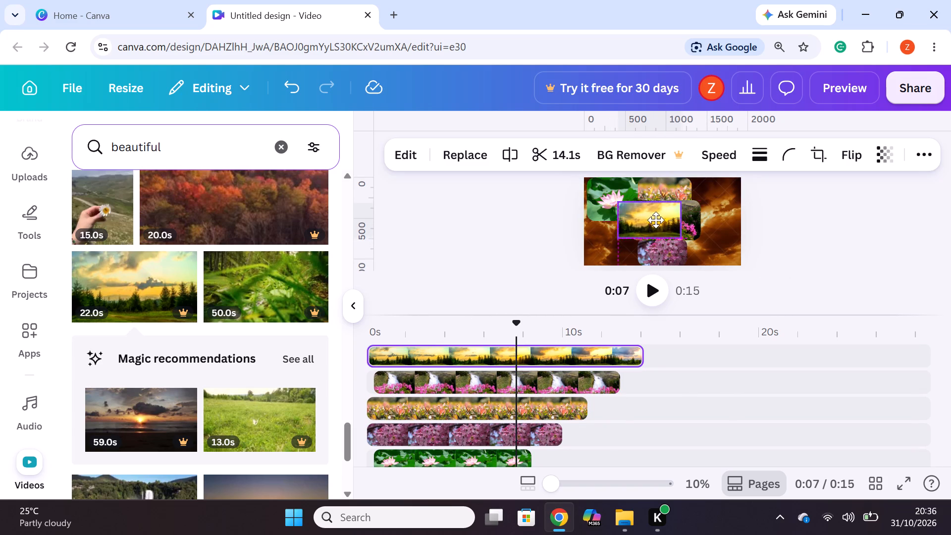
{"action": "left_click_drag", "start_coordinate": [656, 220], "coordinate": [659, 217]}
{"action": "scroll", "coordinate": [433, 435], "scroll_direction": "down", "scroll_amount": 4}
{"action": "scroll", "coordinate": [450, 365], "scroll_direction": "up", "scroll_amount": 1}
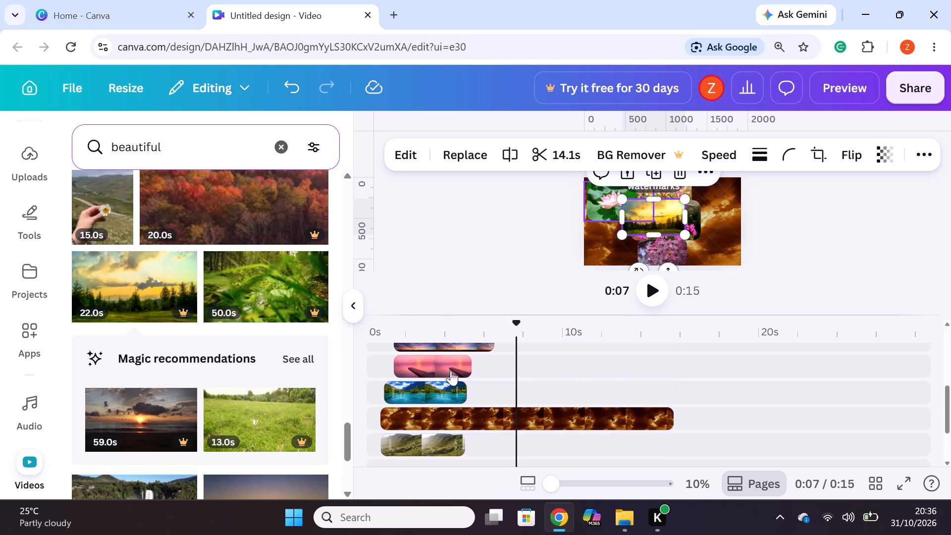
{"action": "left_click", "coordinate": [443, 418]}
{"action": "left_click", "coordinate": [434, 390]}
{"action": "left_click", "coordinate": [433, 371]}
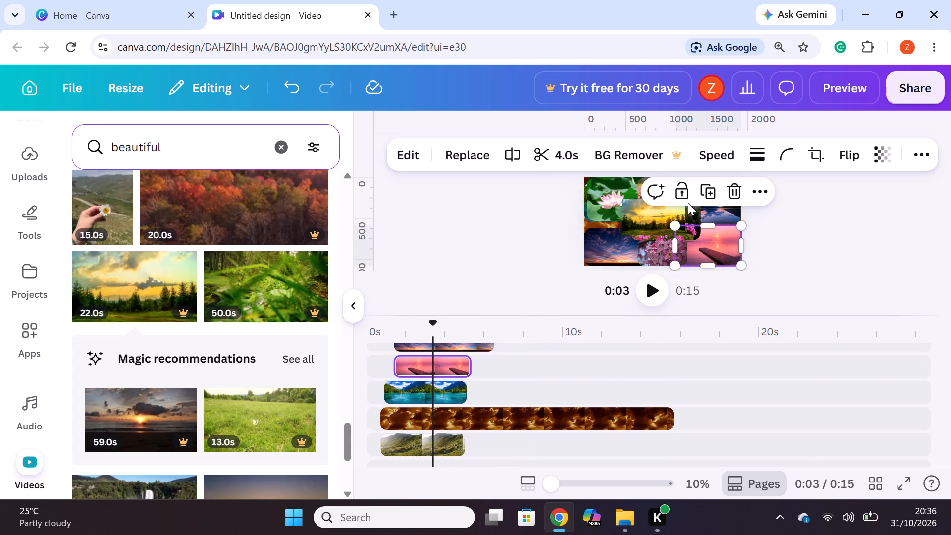
{"action": "left_click_drag", "start_coordinate": [651, 213], "coordinate": [630, 234]}
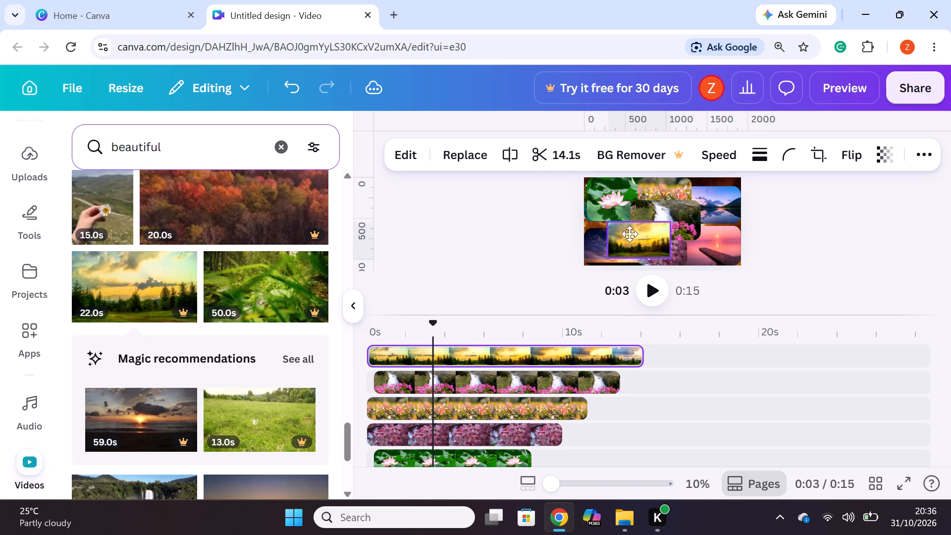
{"action": "left_click_drag", "start_coordinate": [630, 234], "coordinate": [611, 245]}
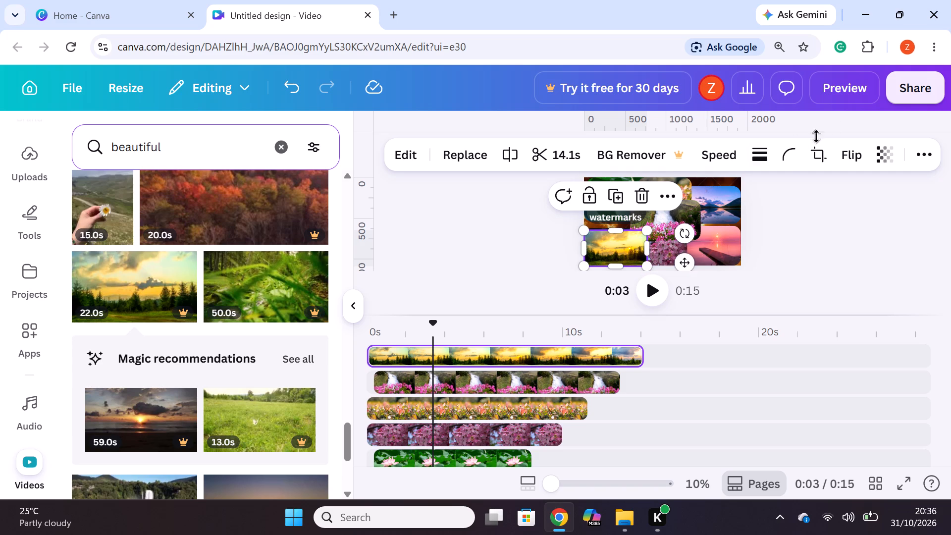
Set the golden sky over pine trees clip's corner rounding to 100.
{"action": "left_click", "coordinate": [797, 149]}
{"action": "left_click_drag", "start_coordinate": [712, 229], "coordinate": [930, 282]}
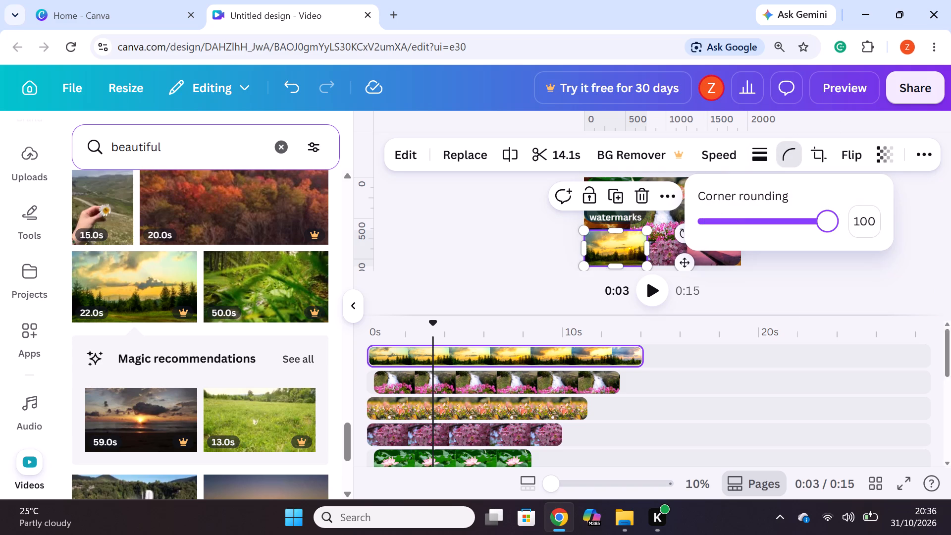
{"action": "left_click", "coordinate": [809, 319]}
Fine-tune the golden sky clip's position so its frame sits in the page's bottom-left corner.
{"action": "left_click_drag", "start_coordinate": [617, 252], "coordinate": [619, 248]}
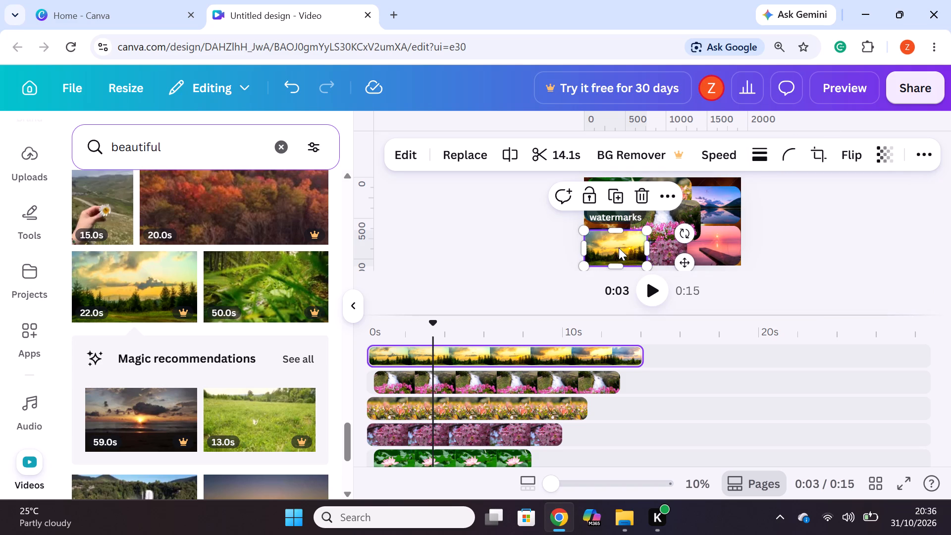
{"action": "left_click_drag", "start_coordinate": [619, 248], "coordinate": [614, 250]}
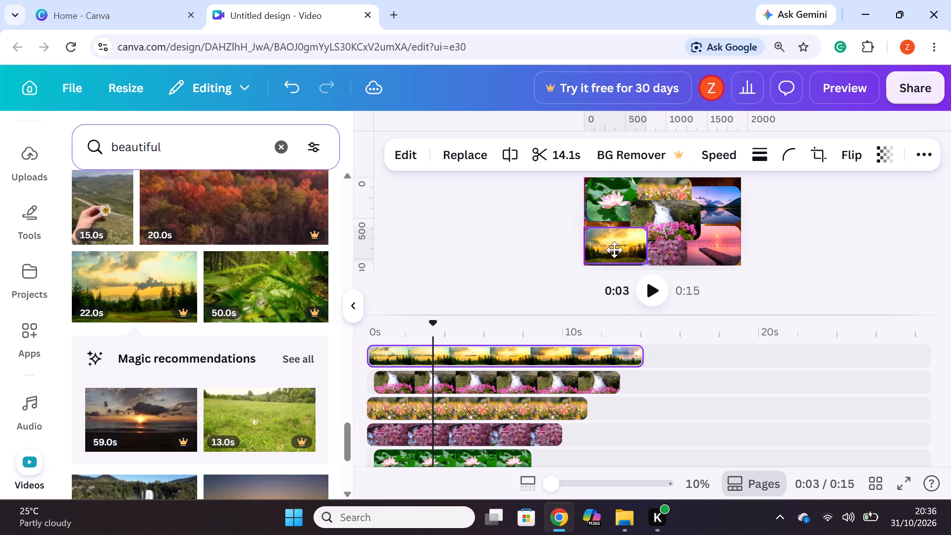
{"action": "left_click_drag", "start_coordinate": [614, 250], "coordinate": [612, 253]}
{"action": "left_click", "coordinate": [831, 260]}
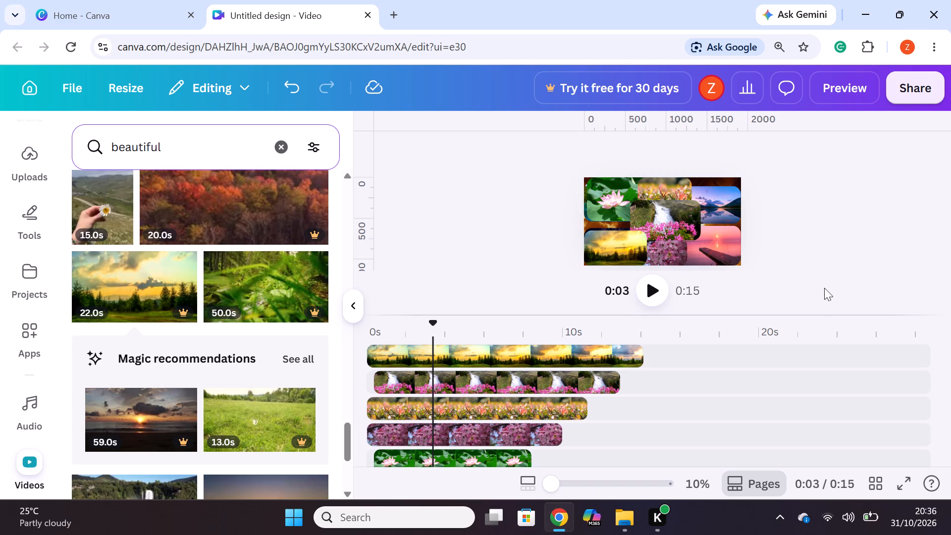
Find the 34.0s red sunset over dark wetland clip and add it as a new top timeline layer, starting at 0s.
{"action": "scroll", "coordinate": [189, 267], "scroll_direction": "down", "scroll_amount": 7}
{"action": "scroll", "coordinate": [189, 266], "scroll_direction": "up", "scroll_amount": 4}
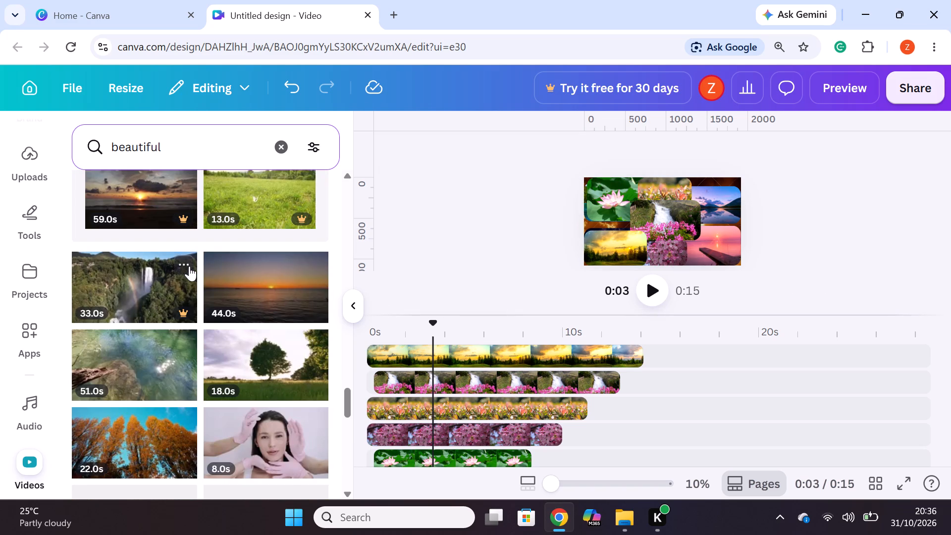
{"action": "scroll", "coordinate": [189, 266], "scroll_direction": "down", "scroll_amount": 3}
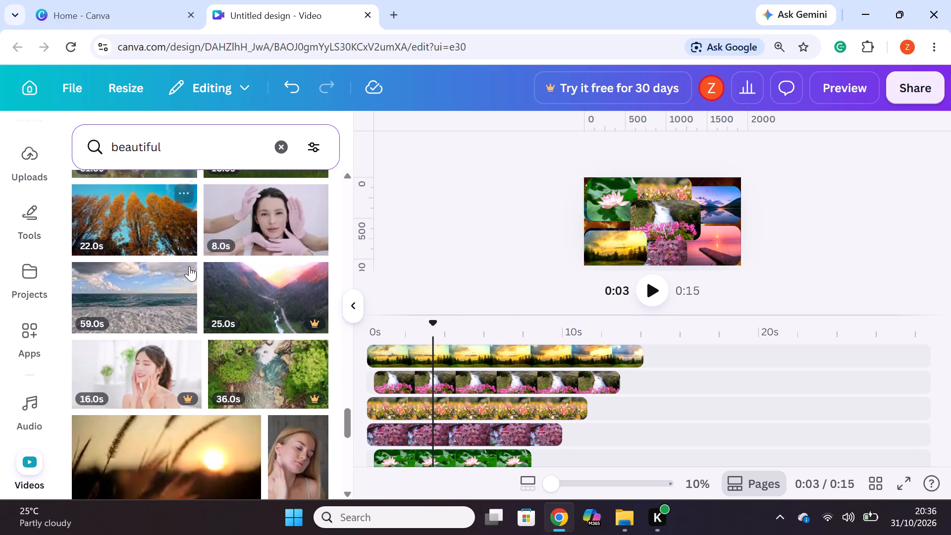
{"action": "scroll", "coordinate": [252, 287], "scroll_direction": "down", "scroll_amount": 2}
{"action": "scroll", "coordinate": [210, 375], "scroll_direction": "down", "scroll_amount": 2}
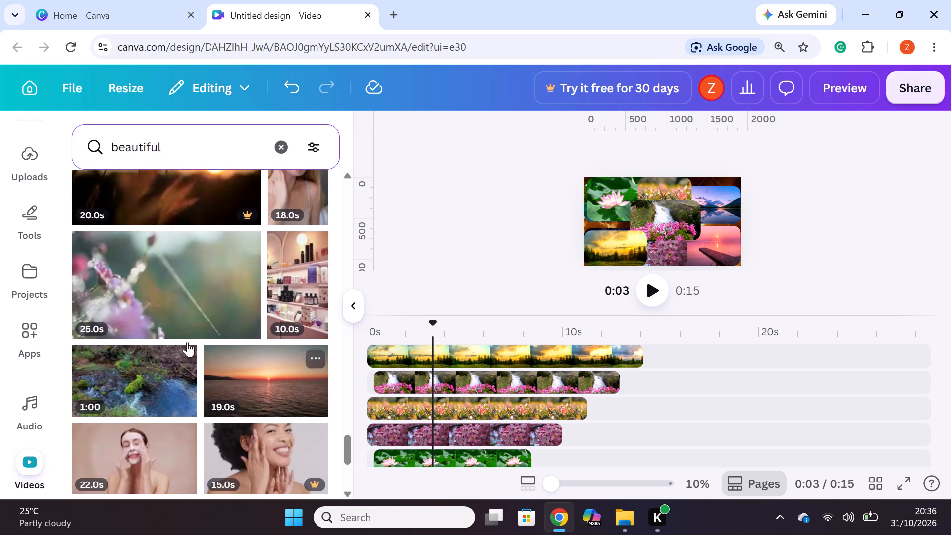
{"action": "scroll", "coordinate": [168, 372], "scroll_direction": "down", "scroll_amount": 4}
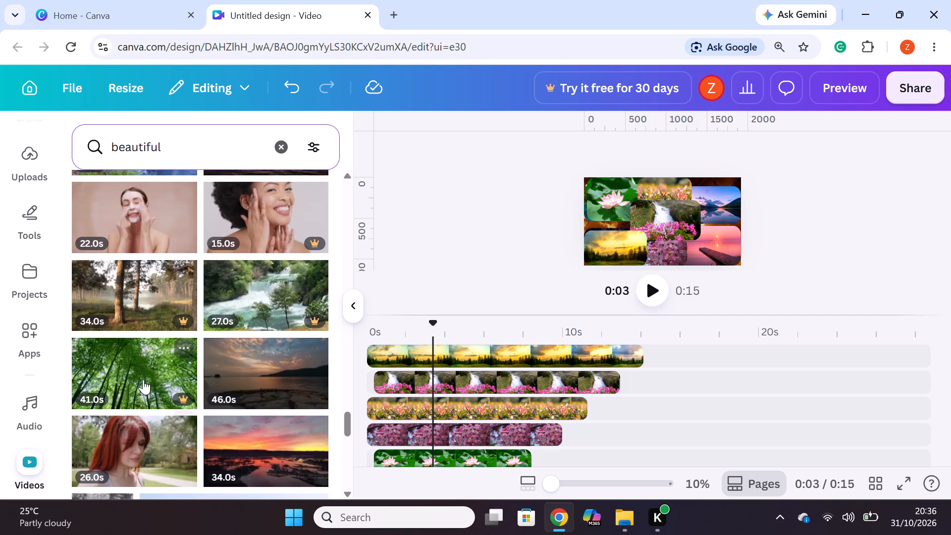
{"action": "scroll", "coordinate": [224, 370], "scroll_direction": "down", "scroll_amount": 2}
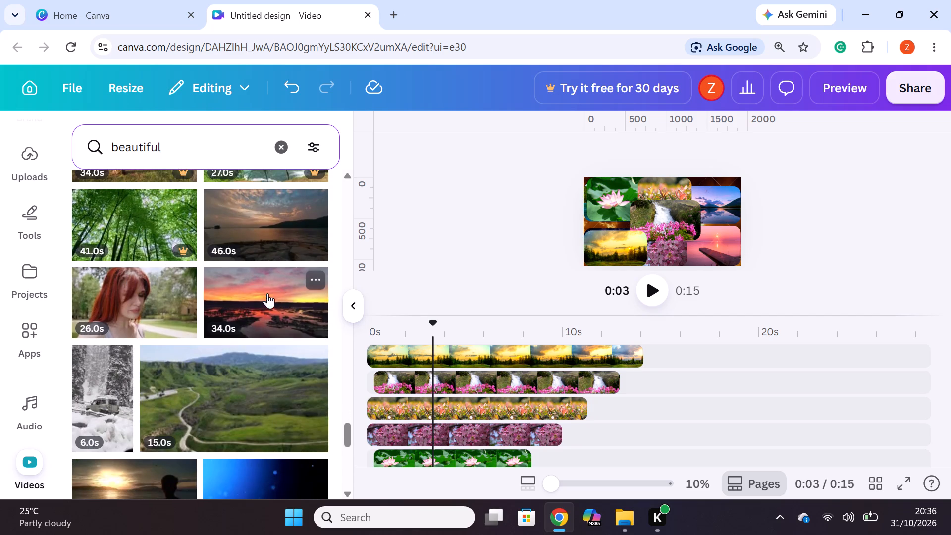
{"action": "left_click_drag", "start_coordinate": [246, 312], "coordinate": [447, 346]}
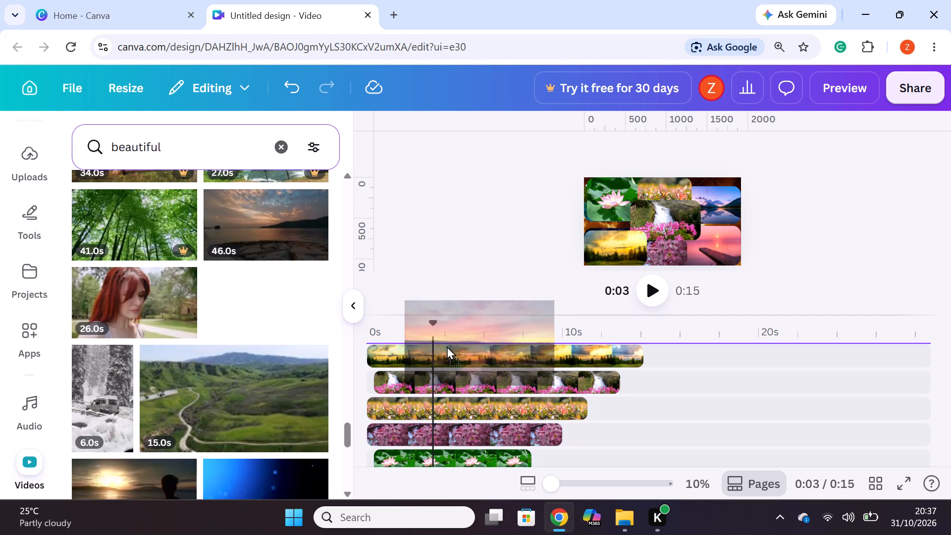
{"action": "left_click_drag", "start_coordinate": [447, 346], "coordinate": [447, 344]}
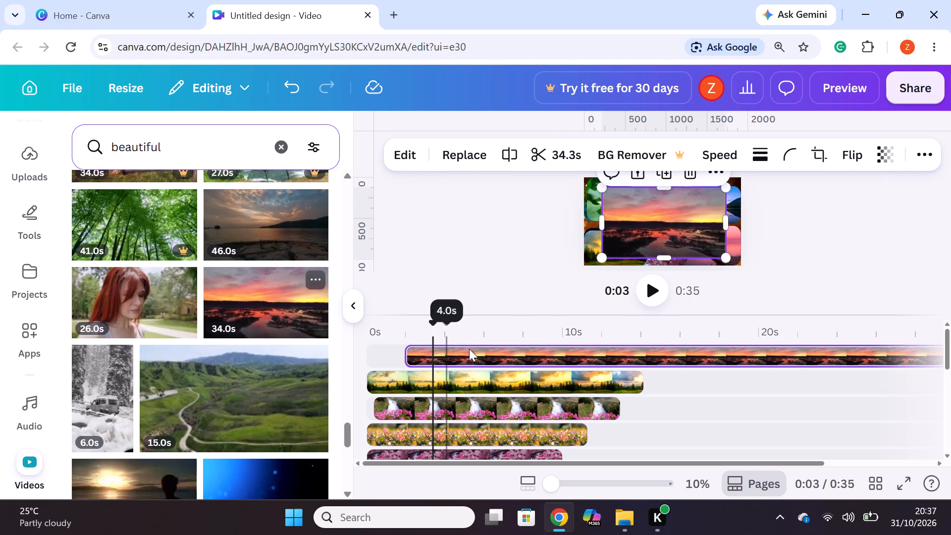
{"action": "left_click_drag", "start_coordinate": [474, 352], "coordinate": [436, 350]}
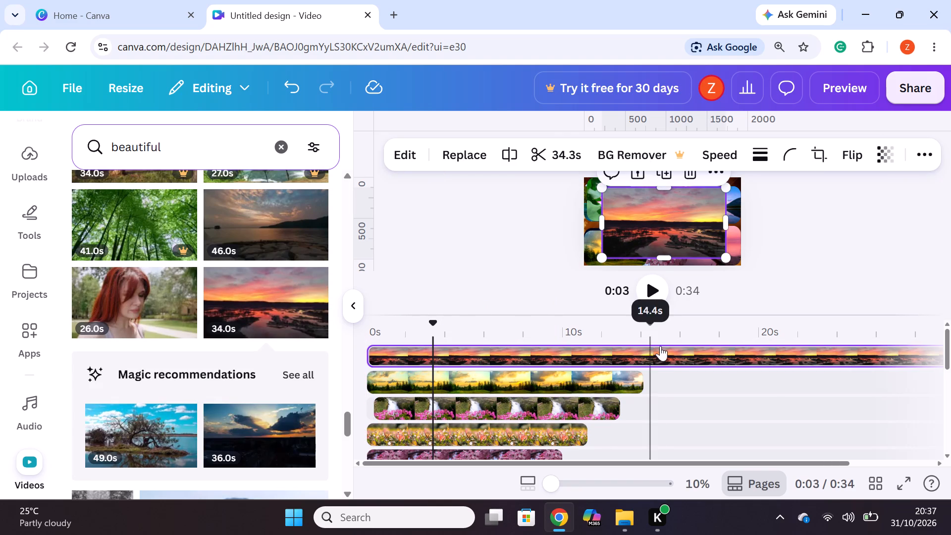
Split the red sunset clip near its 15-second point and delete the second part, leaving a 15.3s clip.
{"action": "left_click", "coordinate": [668, 354]}
{"action": "right_click", "coordinate": [668, 354]}
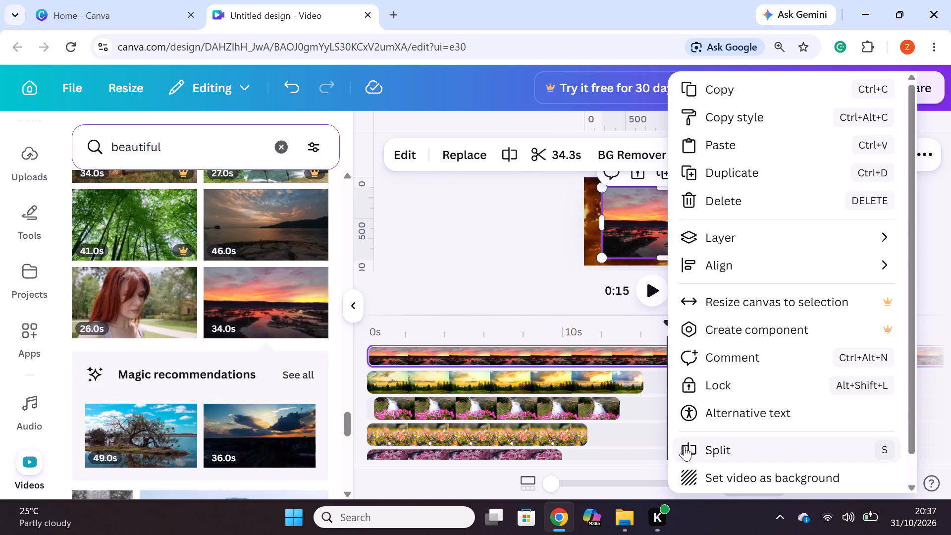
{"action": "left_click", "coordinate": [684, 446]}
{"action": "right_click", "coordinate": [756, 350]}
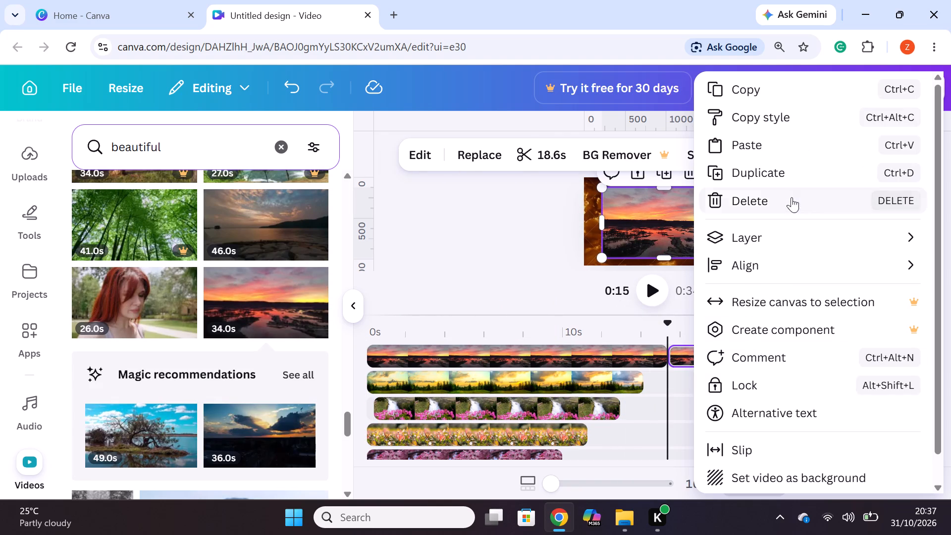
{"action": "left_click", "coordinate": [785, 201]}
Shrink the red sunset clip's frame on the page.
{"action": "left_click", "coordinate": [581, 355]}
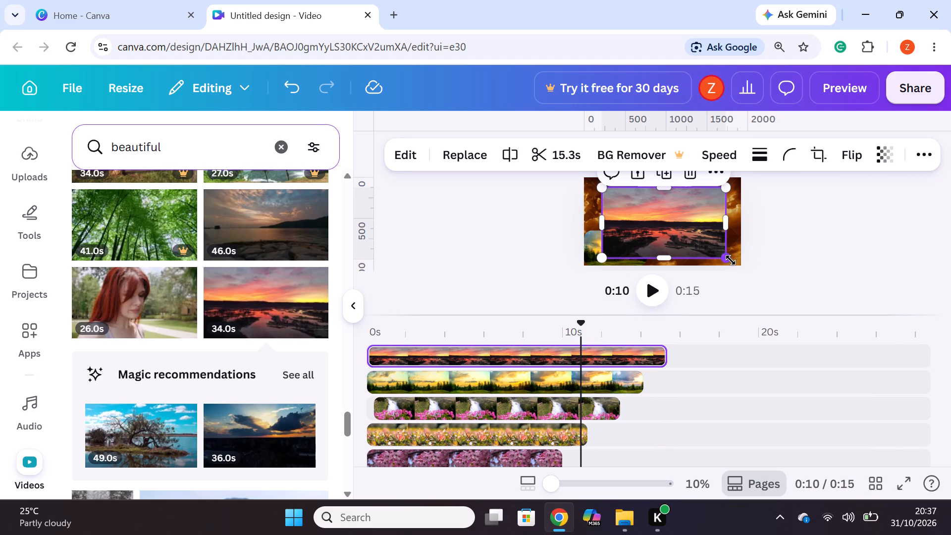
{"action": "left_click_drag", "start_coordinate": [731, 260], "coordinate": [700, 236]}
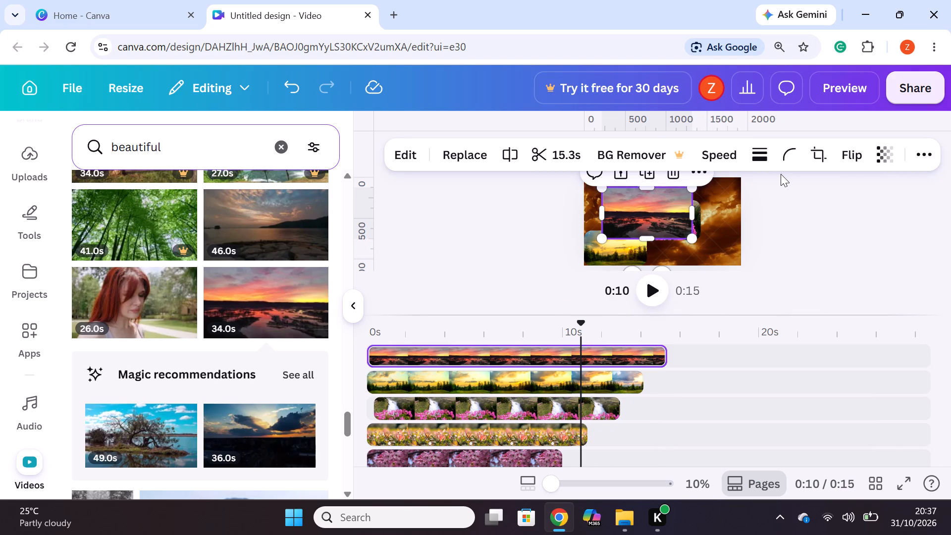
Round the red sunset clip's corners to the maximum.
{"action": "left_click", "coordinate": [791, 154]}
{"action": "left_click_drag", "start_coordinate": [714, 224], "coordinate": [816, 214]}
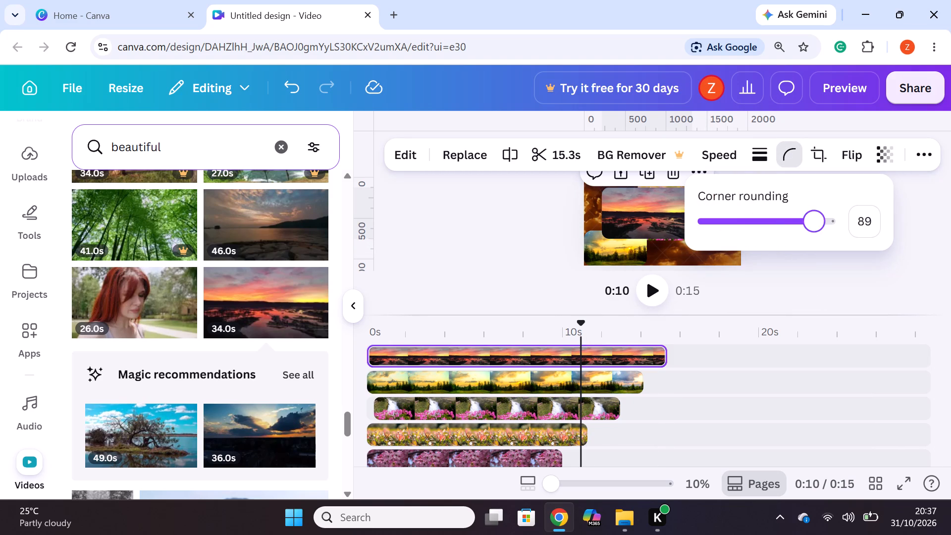
{"action": "left_click_drag", "start_coordinate": [816, 214], "coordinate": [843, 219]}
{"action": "left_click", "coordinate": [816, 269]}
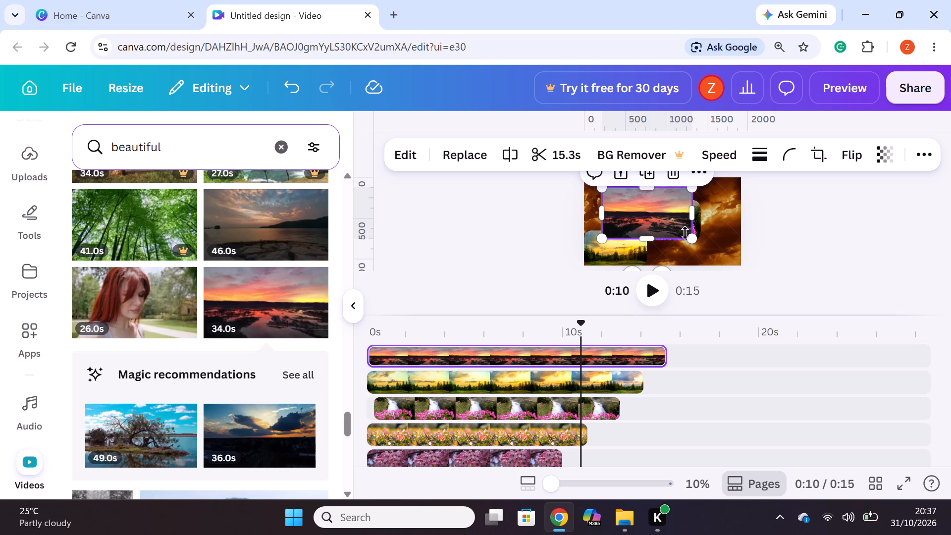
Shrink the red sunset clip further to a small frame.
{"action": "left_click_drag", "start_coordinate": [697, 238], "coordinate": [682, 223]}
Set the playhead near 5 seconds and move the red sunset clip to the page's bottom-right corner, over the pink sunset pier clip.
{"action": "left_click", "coordinate": [571, 391]}
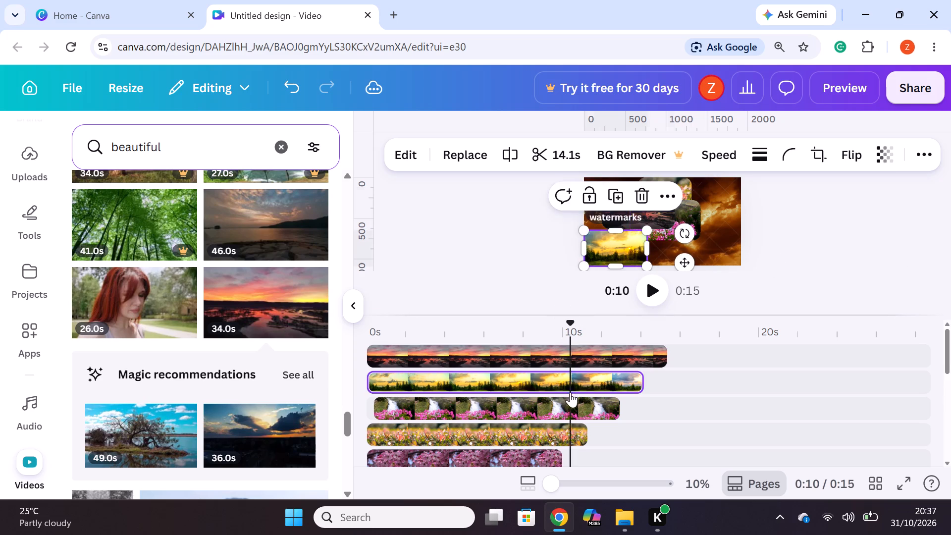
{"action": "left_click", "coordinate": [566, 419]}
{"action": "left_click", "coordinate": [533, 439]}
{"action": "left_click", "coordinate": [520, 454]}
{"action": "scroll", "coordinate": [517, 412], "scroll_direction": "down", "scroll_amount": 1}
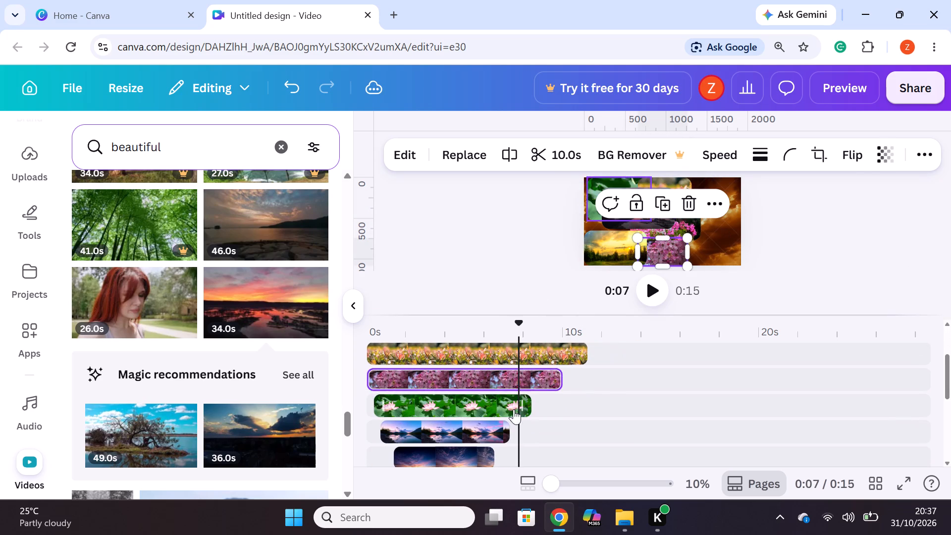
{"action": "left_click", "coordinate": [514, 409]}
{"action": "left_click", "coordinate": [474, 434]}
{"action": "left_click", "coordinate": [468, 448]}
{"action": "scroll", "coordinate": [508, 403], "scroll_direction": "down", "scroll_amount": 2}
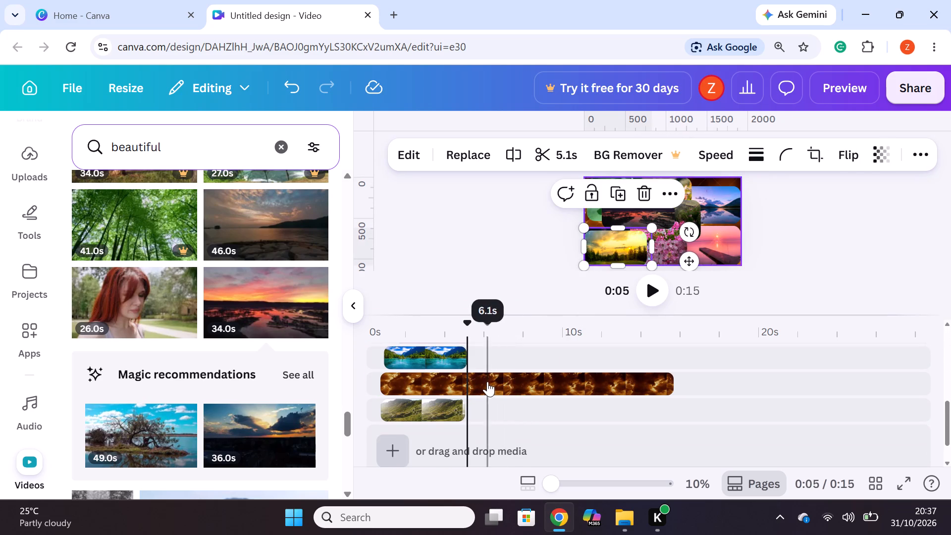
{"action": "scroll", "coordinate": [598, 309], "scroll_direction": "up", "scroll_amount": 15}
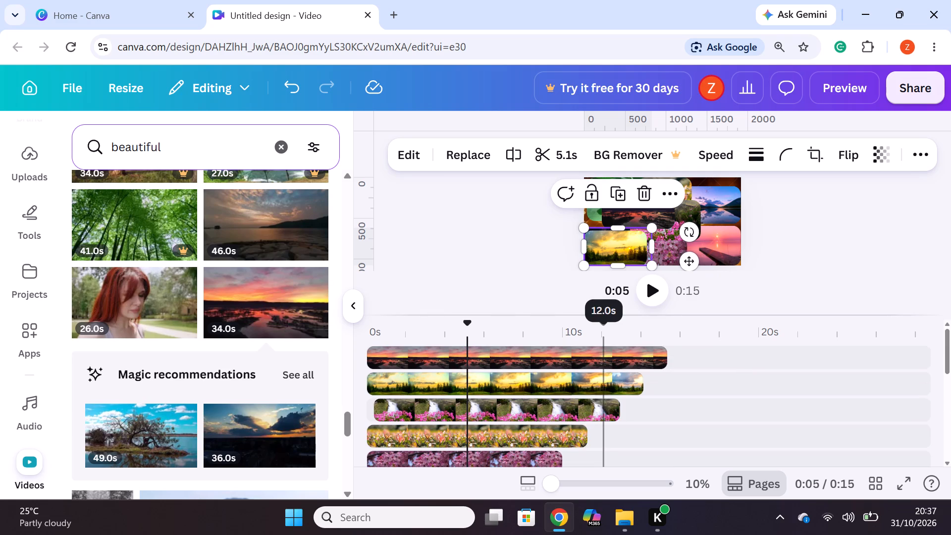
{"action": "scroll", "coordinate": [604, 337], "scroll_direction": "up", "scroll_amount": 3}
{"action": "left_click_drag", "start_coordinate": [653, 210], "coordinate": [720, 241]}
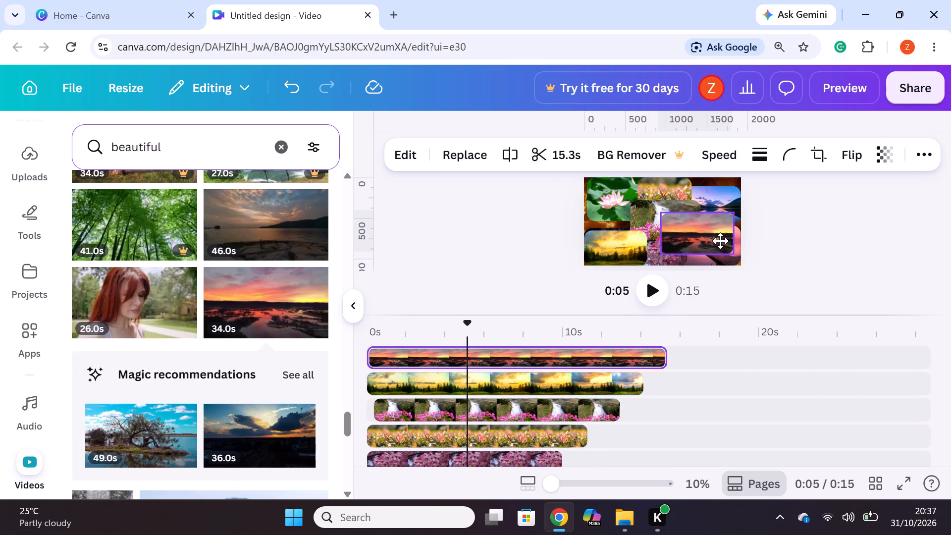
{"action": "left_click_drag", "start_coordinate": [720, 241], "coordinate": [723, 249]}
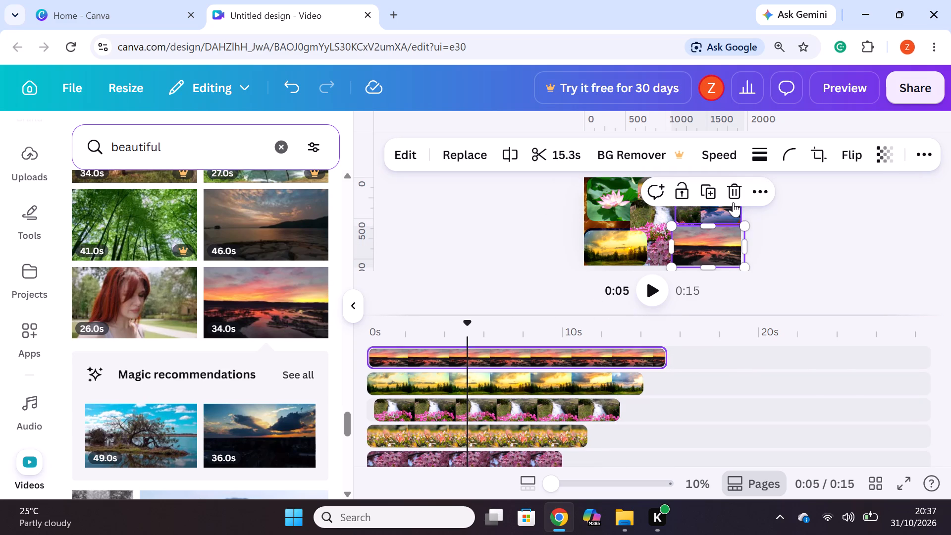
Resize the red sunset clip's frame to about 892 × 508 to fill the page's bottom-right corner.
{"action": "left_click_drag", "start_coordinate": [745, 267], "coordinate": [740, 261]}
{"action": "left_click", "coordinate": [740, 261]}
{"action": "left_click", "coordinate": [741, 264]}
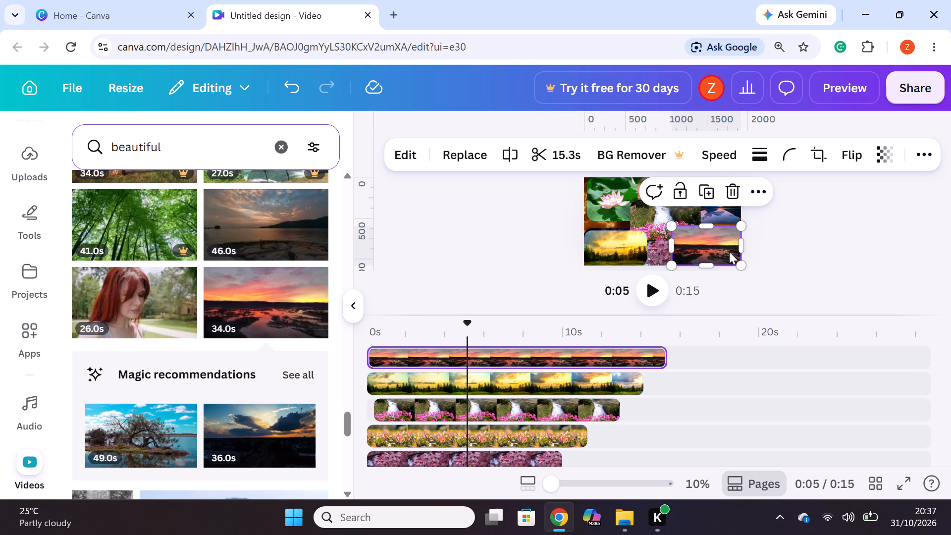
{"action": "left_click", "coordinate": [747, 264]}
{"action": "left_click", "coordinate": [723, 252]}
{"action": "left_click", "coordinate": [740, 263]}
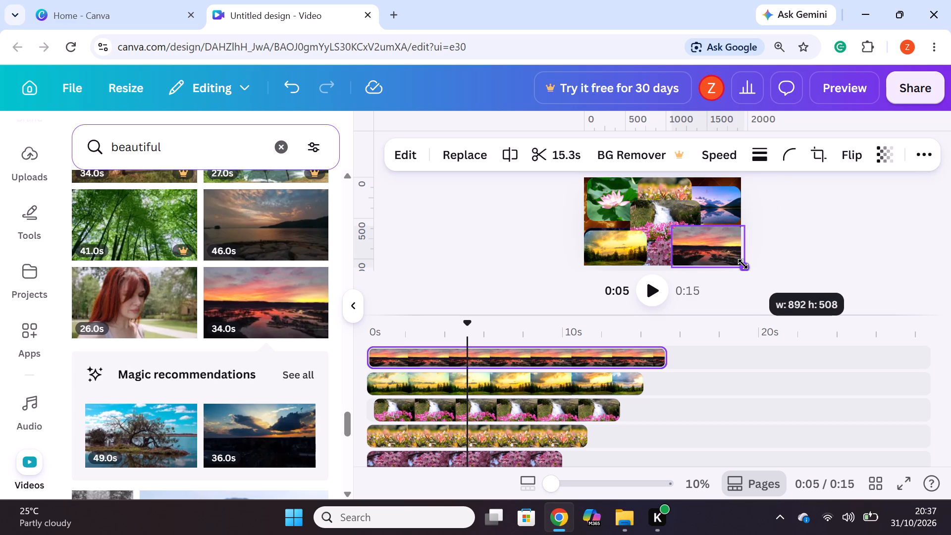
{"action": "left_click", "coordinate": [813, 237]}
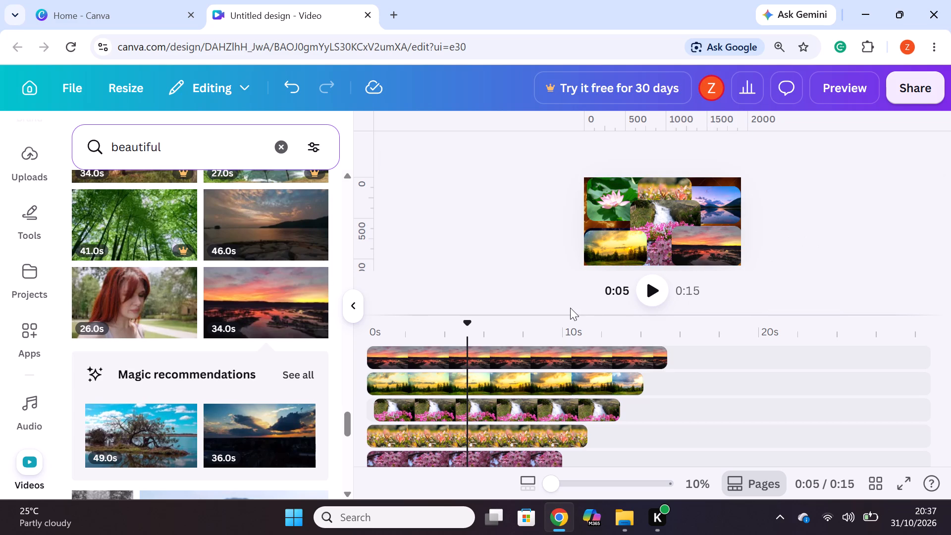
Add the 49.0s lakeside tree clip from the magic recommendations as a new top timeline layer, starting at 0s.
{"action": "scroll", "coordinate": [277, 389], "scroll_direction": "down", "scroll_amount": 1}
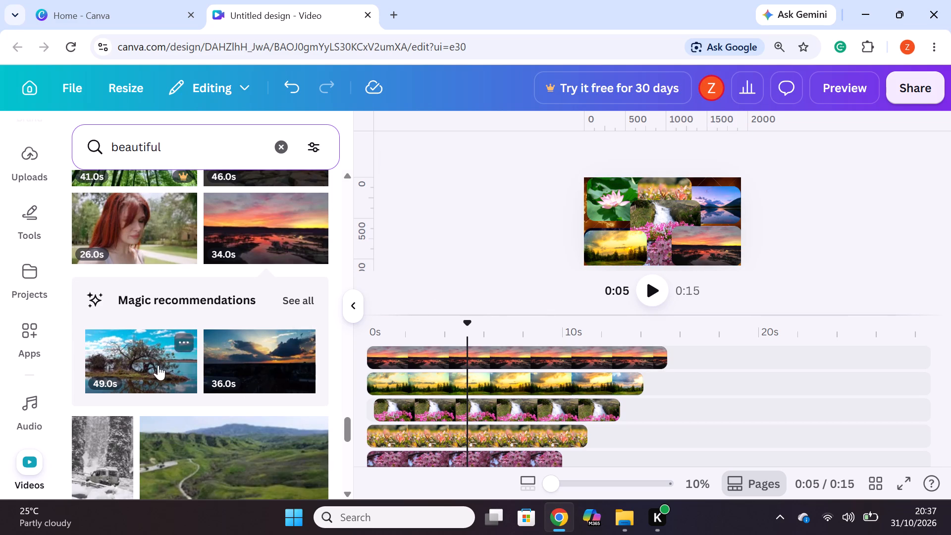
{"action": "left_click_drag", "start_coordinate": [158, 365], "coordinate": [476, 349]}
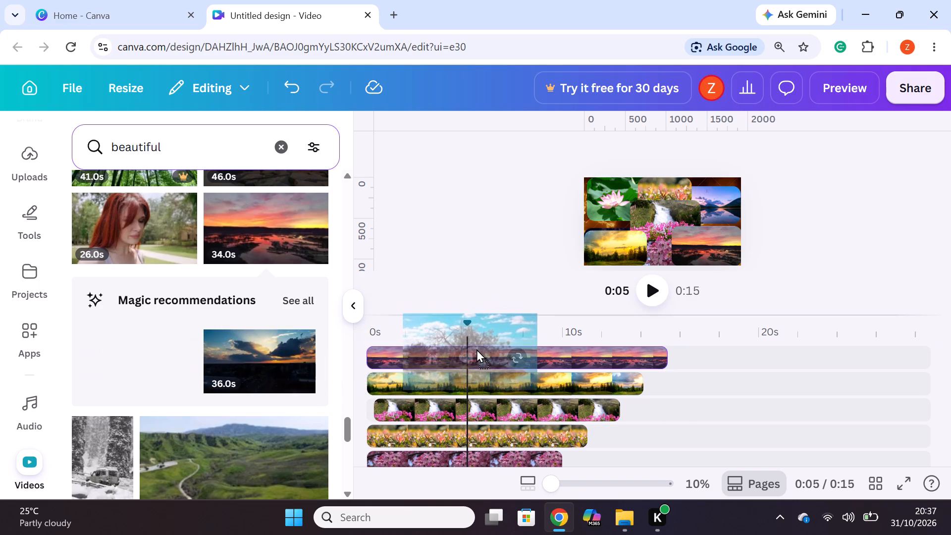
{"action": "left_click_drag", "start_coordinate": [476, 349], "coordinate": [478, 346]}
{"action": "left_click_drag", "start_coordinate": [591, 357], "coordinate": [550, 354]}
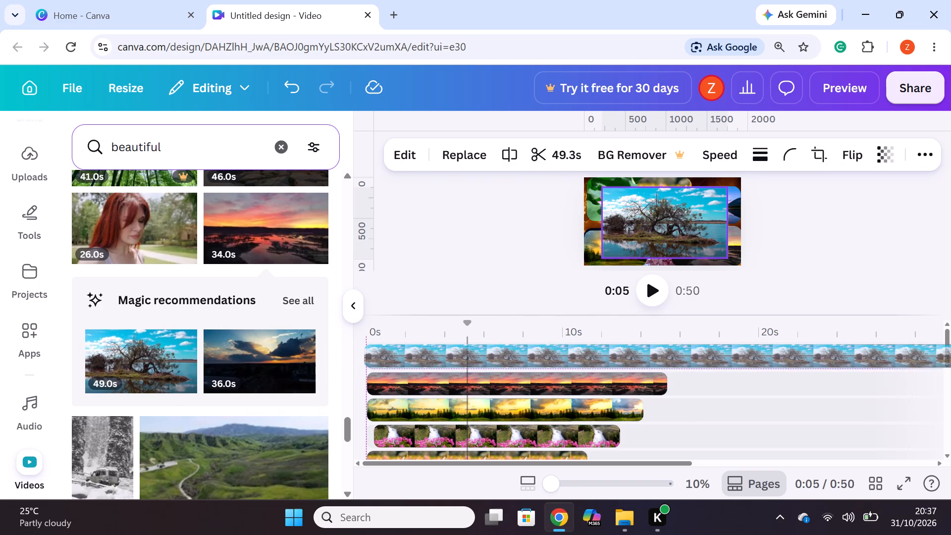
{"action": "left_click_drag", "start_coordinate": [550, 354], "coordinate": [554, 354]}
Split the lakeside tree clip near its 16.7-second point and delete the second part, leaving a 16.6s clip.
{"action": "left_click", "coordinate": [694, 358]}
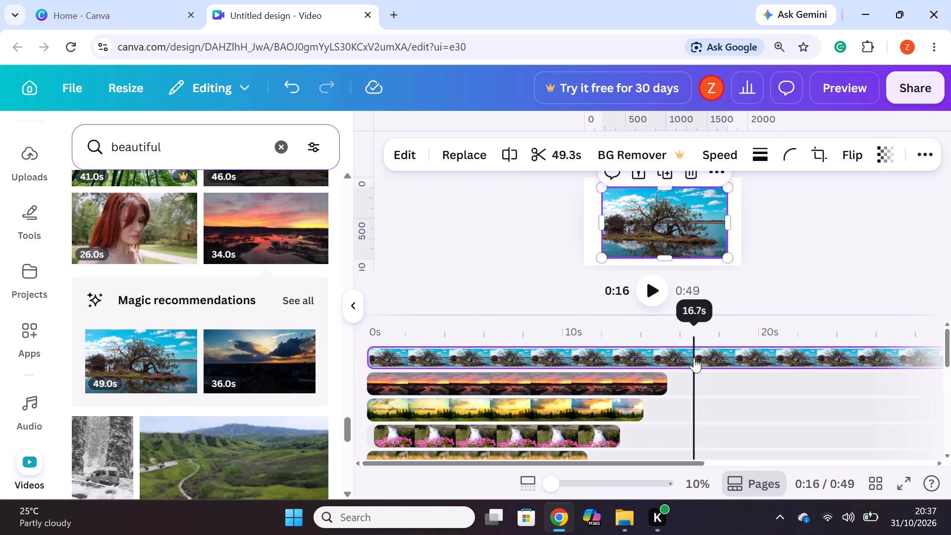
{"action": "right_click", "coordinate": [694, 358]}
{"action": "left_click", "coordinate": [754, 454]}
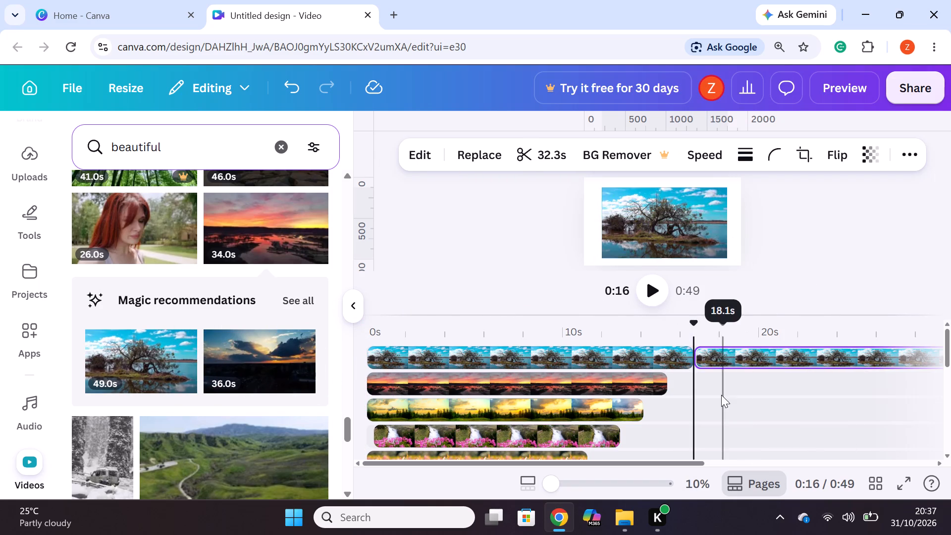
{"action": "right_click", "coordinate": [730, 346]}
{"action": "left_click", "coordinate": [775, 208]}
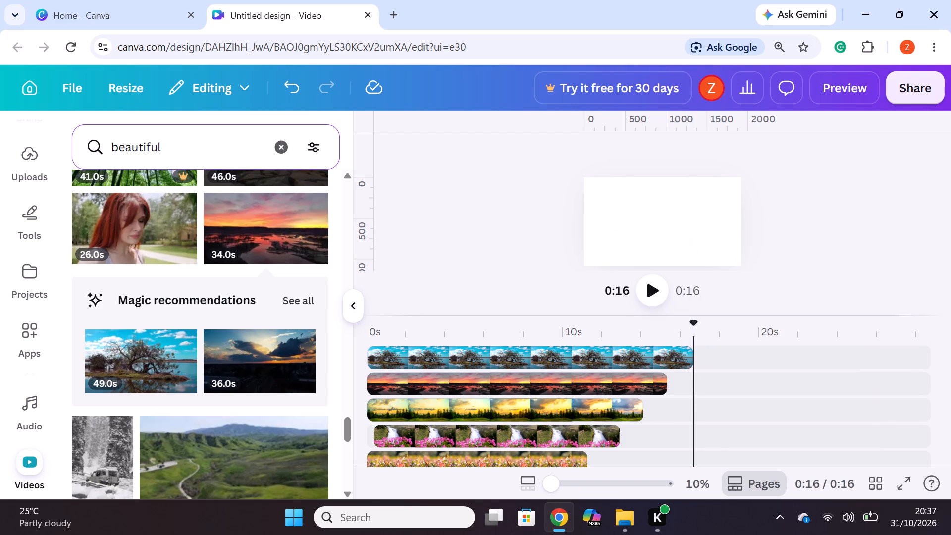
Shrink the lakeside tree clip's frame to less than half the page width and set its corner rounding to 100.
{"action": "left_click", "coordinate": [546, 358]}
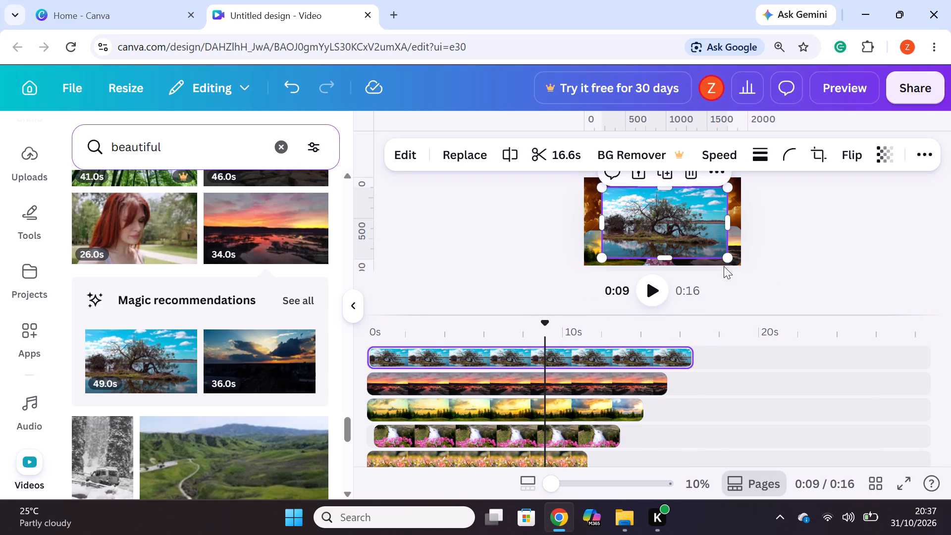
{"action": "left_click_drag", "start_coordinate": [729, 260], "coordinate": [666, 217]}
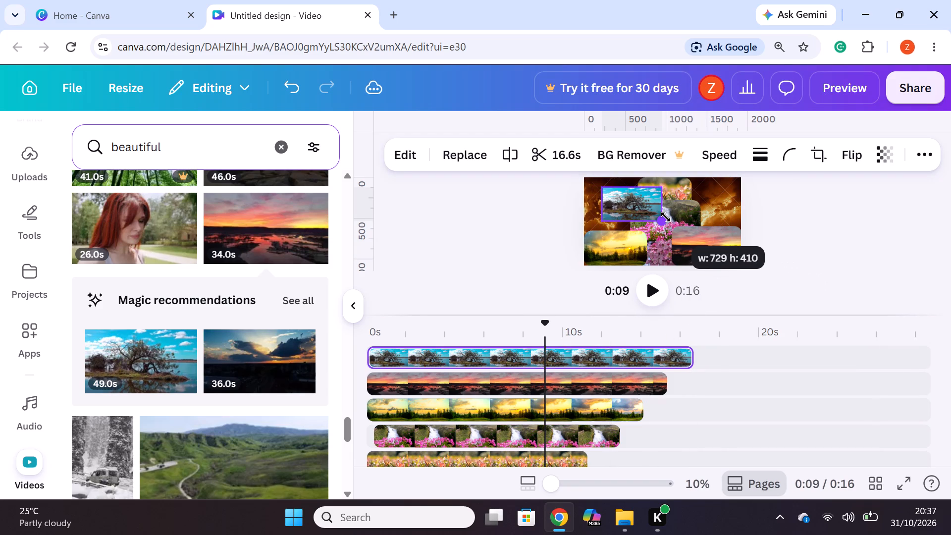
{"action": "left_click_drag", "start_coordinate": [666, 217], "coordinate": [678, 220]}
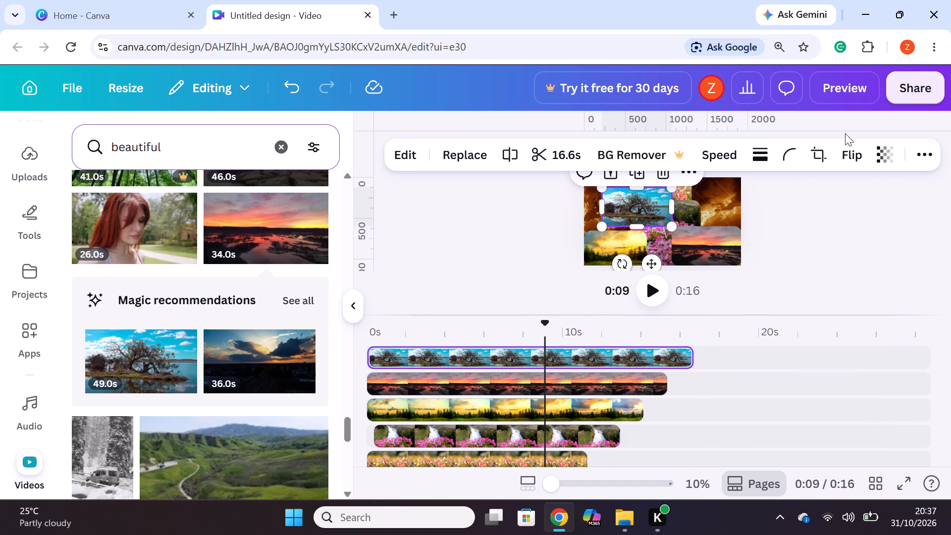
{"action": "left_click", "coordinate": [781, 153]}
{"action": "left_click_drag", "start_coordinate": [735, 218], "coordinate": [884, 216]}
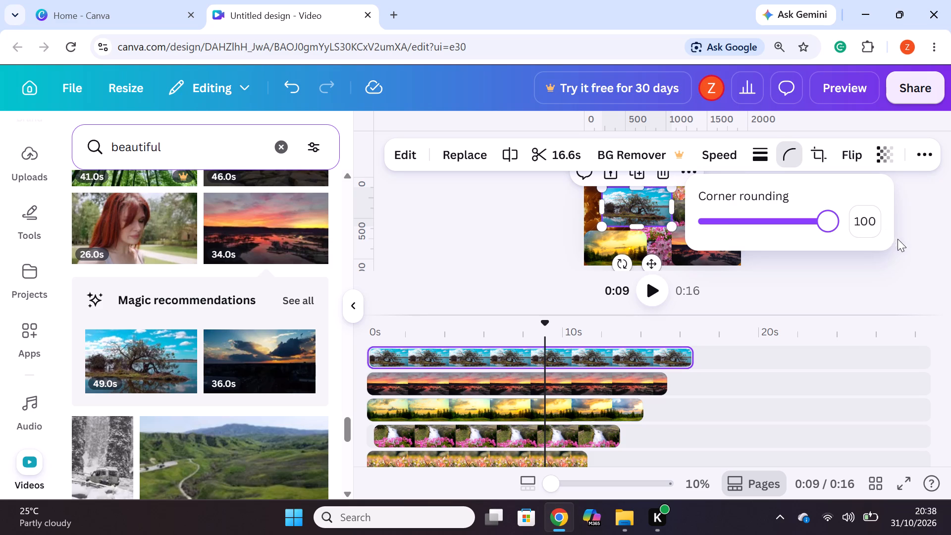
{"action": "left_click", "coordinate": [898, 239]}
Move the lakeside tree clip's frame into the page's top-left corner.
{"action": "left_click_drag", "start_coordinate": [633, 209], "coordinate": [623, 204]}
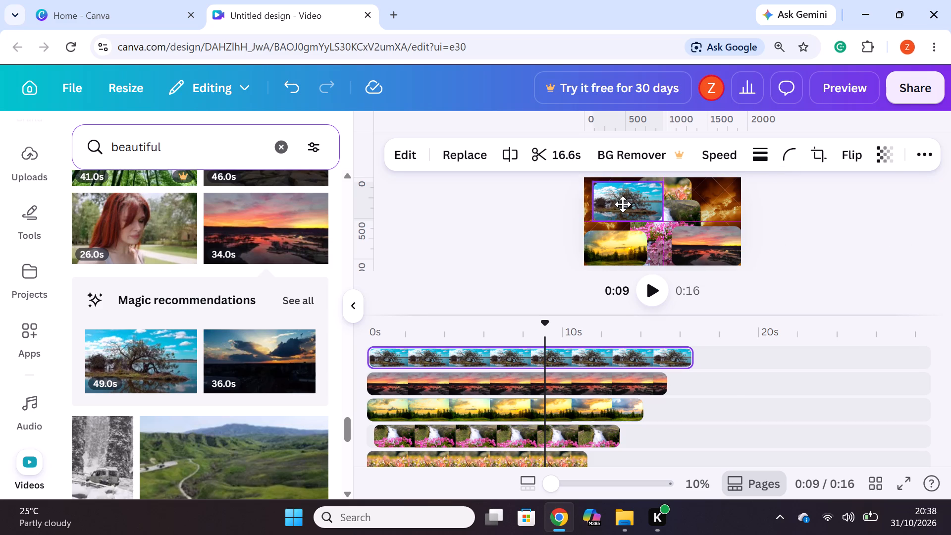
{"action": "left_click_drag", "start_coordinate": [623, 204], "coordinate": [614, 194]}
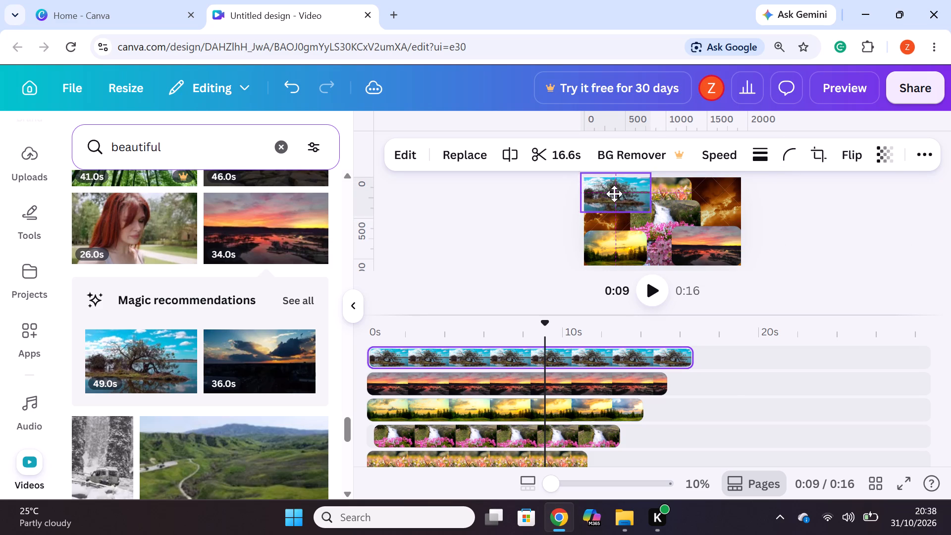
{"action": "left_click_drag", "start_coordinate": [614, 194], "coordinate": [615, 196]}
{"action": "left_click", "coordinate": [823, 197]}
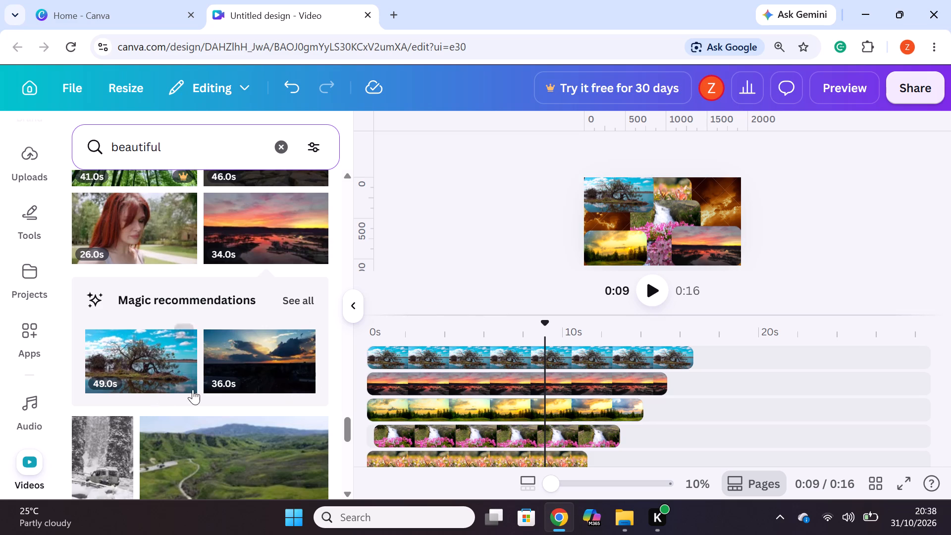
Add the 36.0s dark cloudy sunset clip from the magic recommendations as a new top timeline layer, starting at 0s.
{"action": "scroll", "coordinate": [190, 389], "scroll_direction": "down", "scroll_amount": 1}
{"action": "left_click_drag", "start_coordinate": [264, 289], "coordinate": [419, 310]}
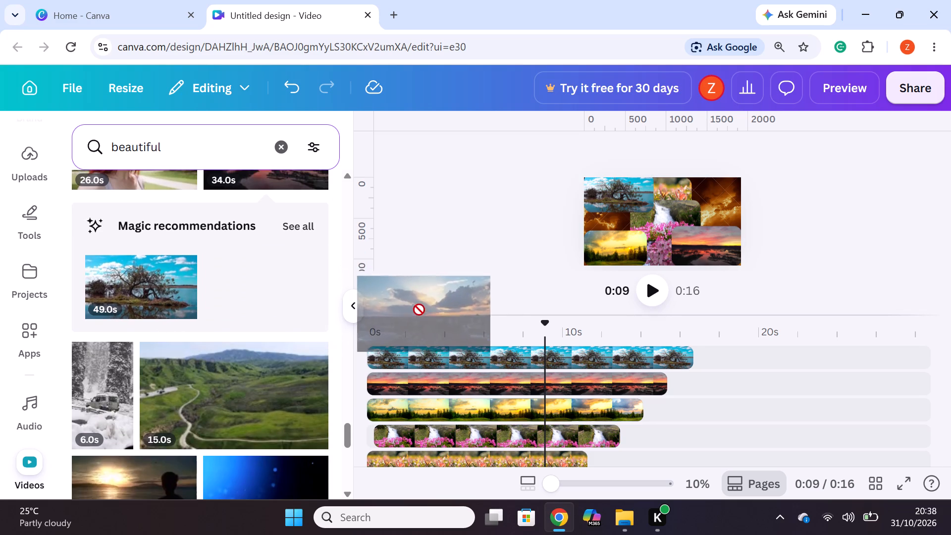
{"action": "left_click_drag", "start_coordinate": [419, 310], "coordinate": [469, 344]}
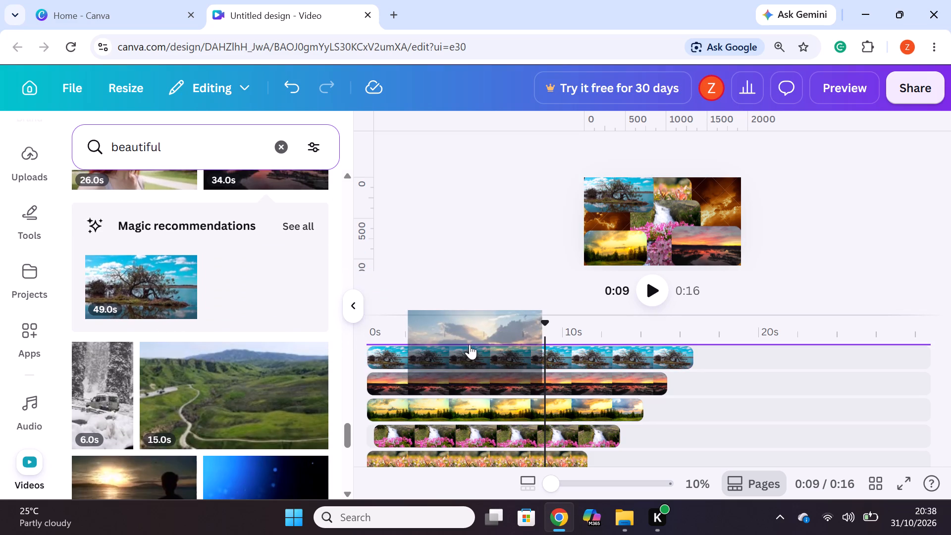
{"action": "left_click_drag", "start_coordinate": [490, 352], "coordinate": [450, 349]}
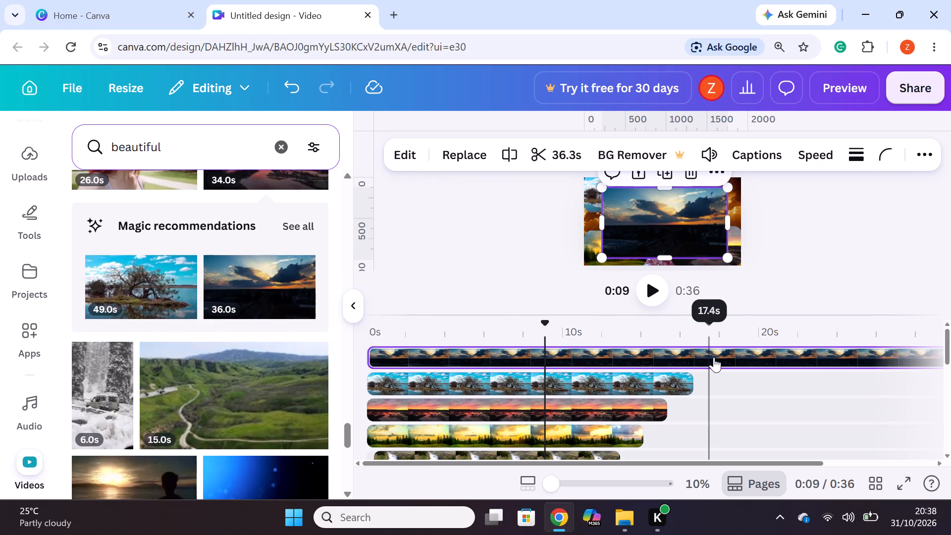
Split the dark cloudy sunset clip near its 17.7-second point and delete the second part, leaving a 17.7s clip.
{"action": "left_click", "coordinate": [717, 357]}
{"action": "right_click", "coordinate": [716, 357]}
{"action": "left_click", "coordinate": [736, 448]}
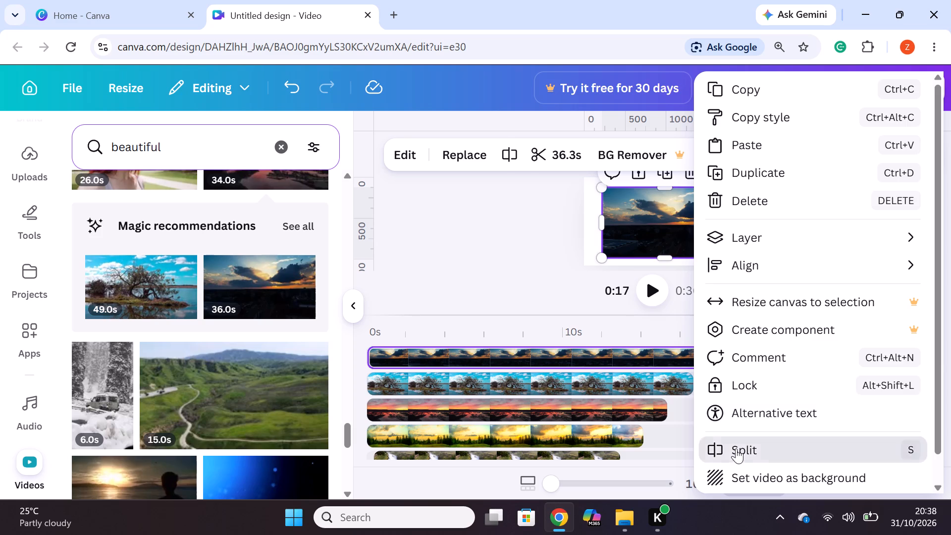
{"action": "right_click", "coordinate": [756, 352]}
{"action": "left_click", "coordinate": [770, 203]}
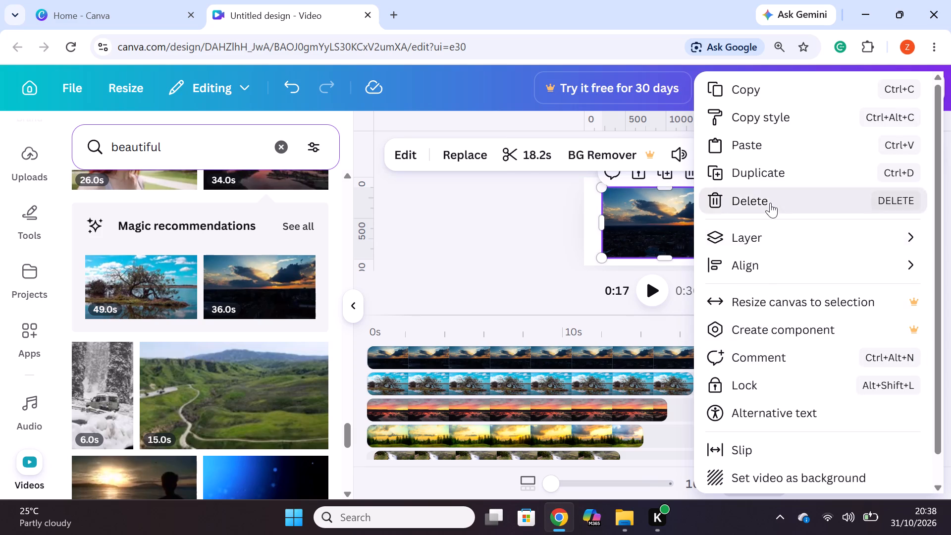
Shrink the dark cloudy sunset clip's frame to about half the page width and move it to the page's top-right area.
{"action": "left_click", "coordinate": [592, 355]}
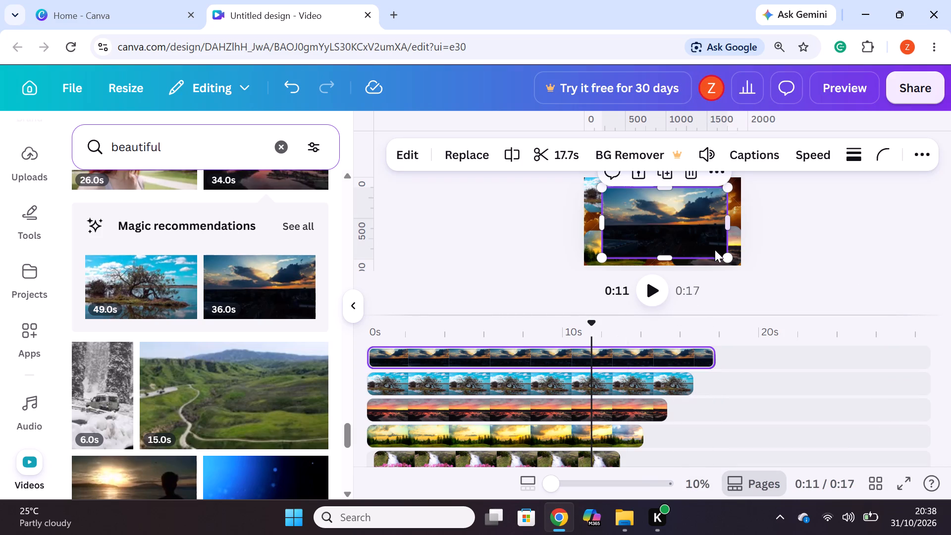
{"action": "left_click_drag", "start_coordinate": [728, 257], "coordinate": [694, 216]}
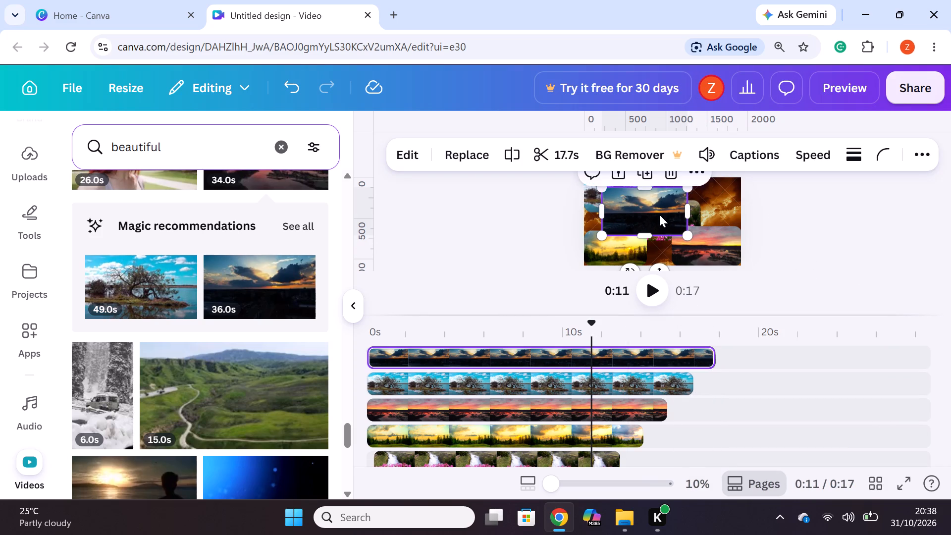
{"action": "left_click_drag", "start_coordinate": [688, 235], "coordinate": [683, 228]}
{"action": "left_click_drag", "start_coordinate": [646, 208], "coordinate": [694, 189]}
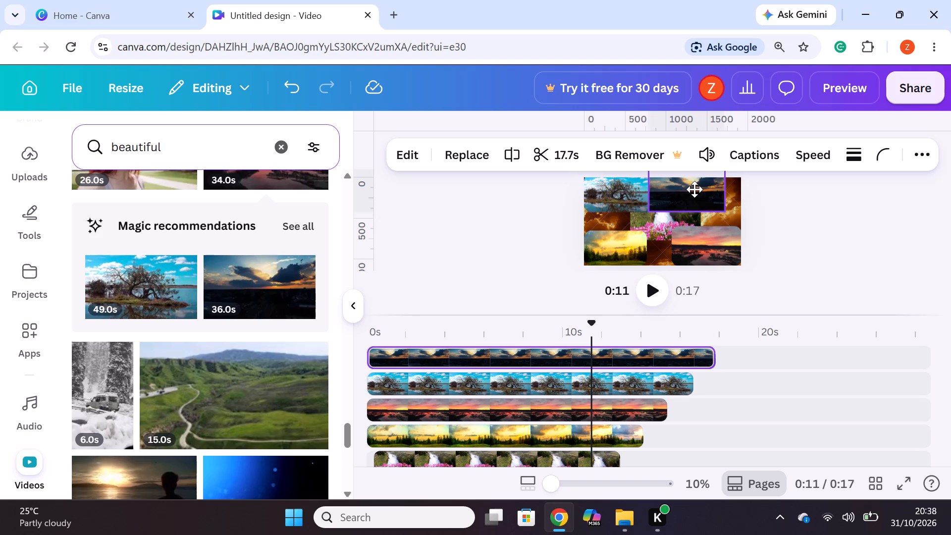
{"action": "left_click_drag", "start_coordinate": [694, 189], "coordinate": [704, 197]}
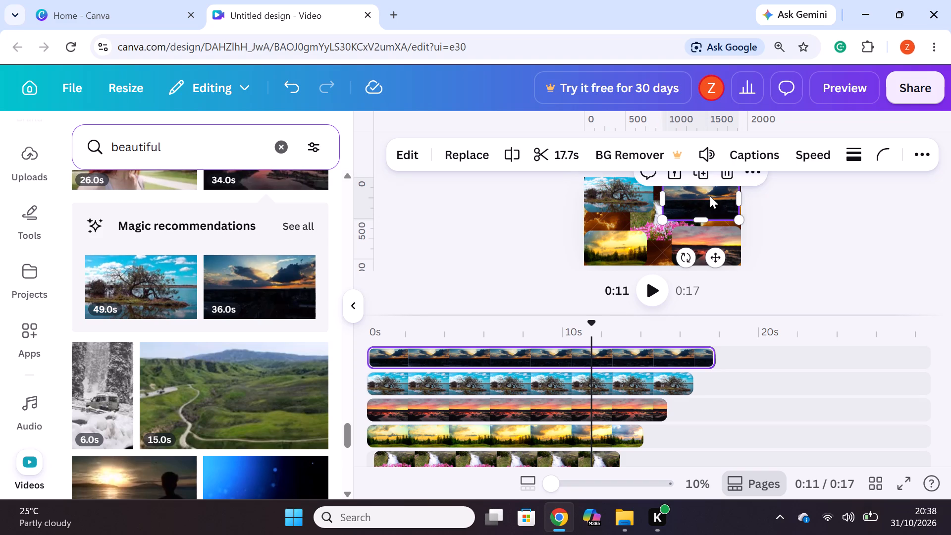
Set the dark cloudy sunset clip's corner rounding to 100.
{"action": "left_click", "coordinate": [886, 151]}
{"action": "left_click_drag", "start_coordinate": [762, 223], "coordinate": [929, 231]}
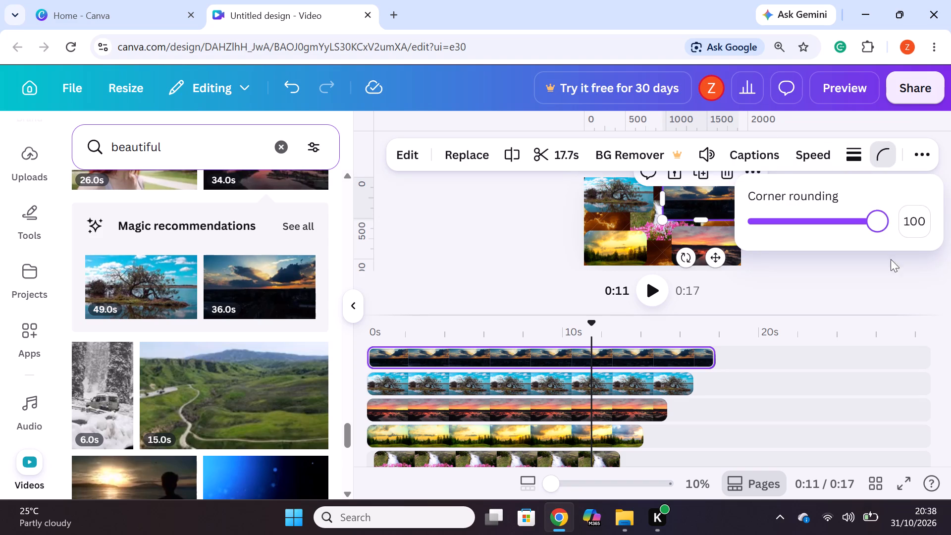
{"action": "left_click", "coordinate": [876, 269]}
{"action": "left_click", "coordinate": [696, 194]}
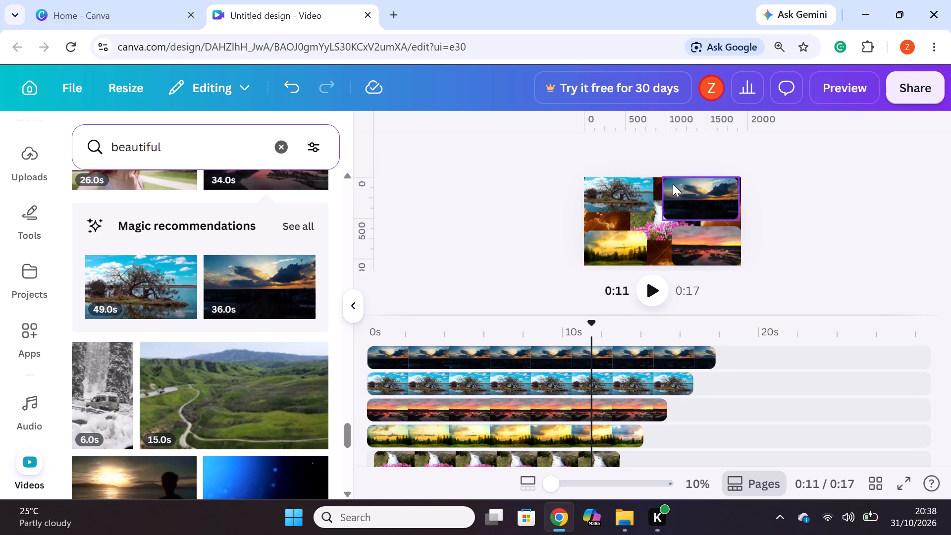
{"action": "left_click", "coordinate": [686, 186]}
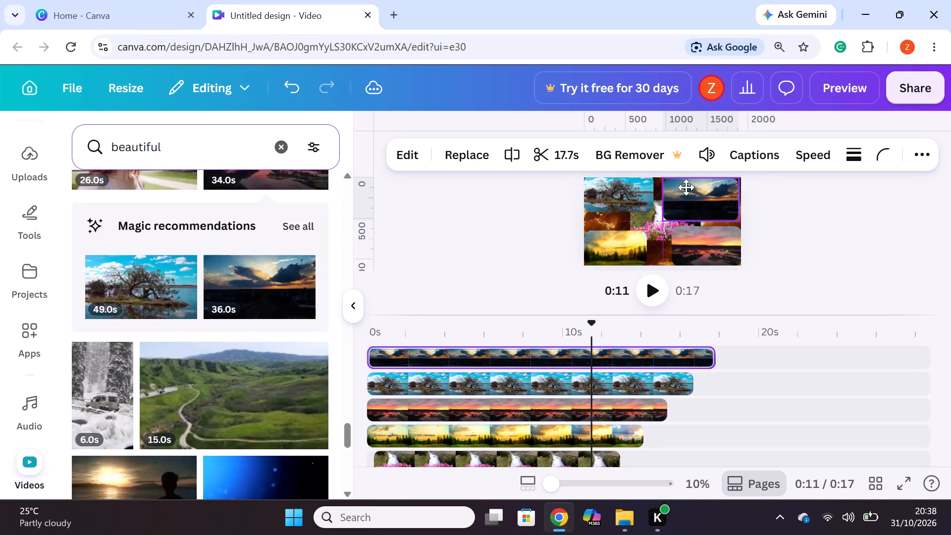
{"action": "left_click", "coordinate": [811, 213]}
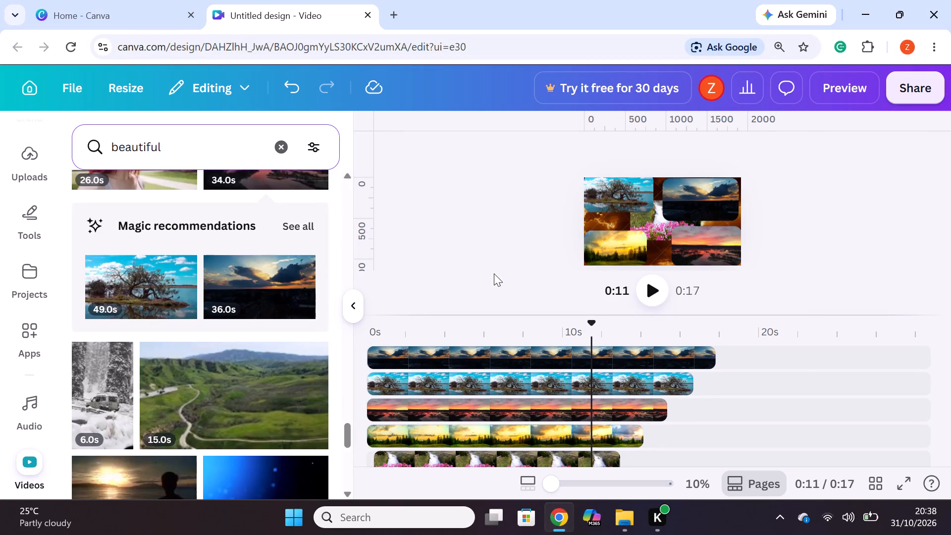
Find the 28.0s aerial coastline clip in the "beautiful" results and replace the dark cloudy sunset clip on the top layer with it.
{"action": "scroll", "coordinate": [131, 358], "scroll_direction": "down", "scroll_amount": 4}
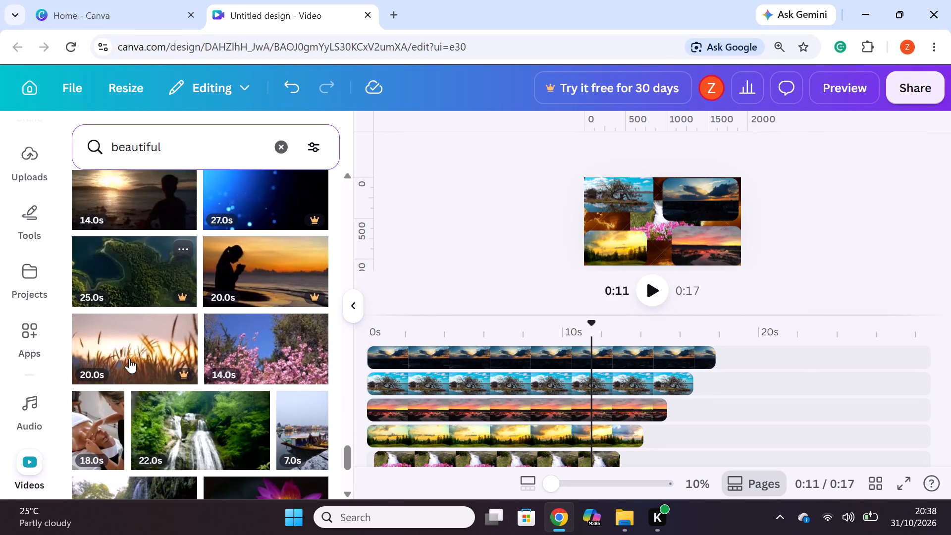
{"action": "scroll", "coordinate": [129, 358], "scroll_direction": "down", "scroll_amount": 2}
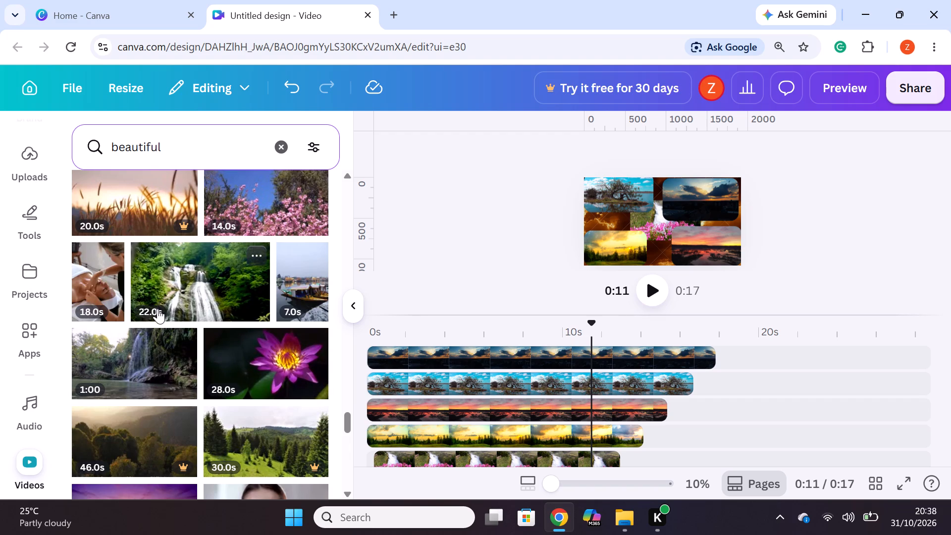
{"action": "scroll", "coordinate": [197, 318], "scroll_direction": "down", "scroll_amount": 2}
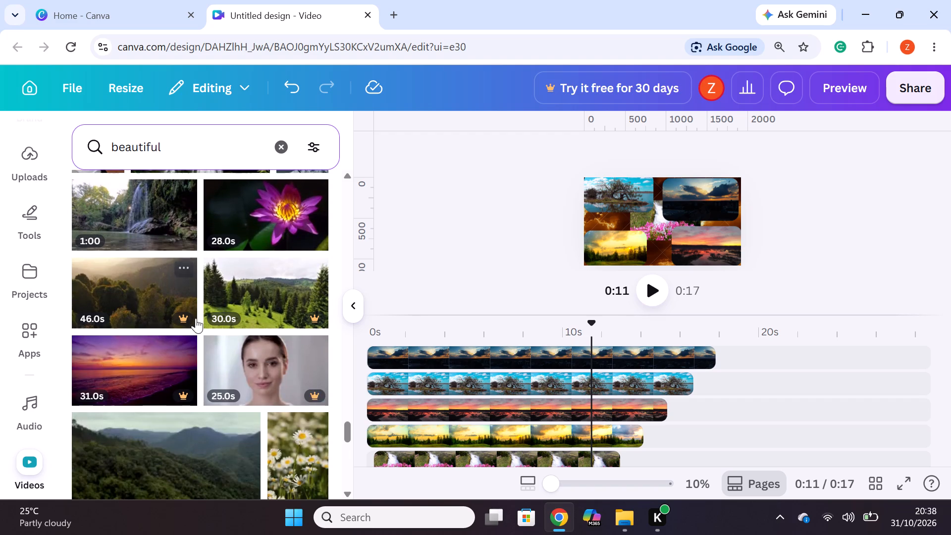
{"action": "scroll", "coordinate": [196, 318], "scroll_direction": "down", "scroll_amount": 3}
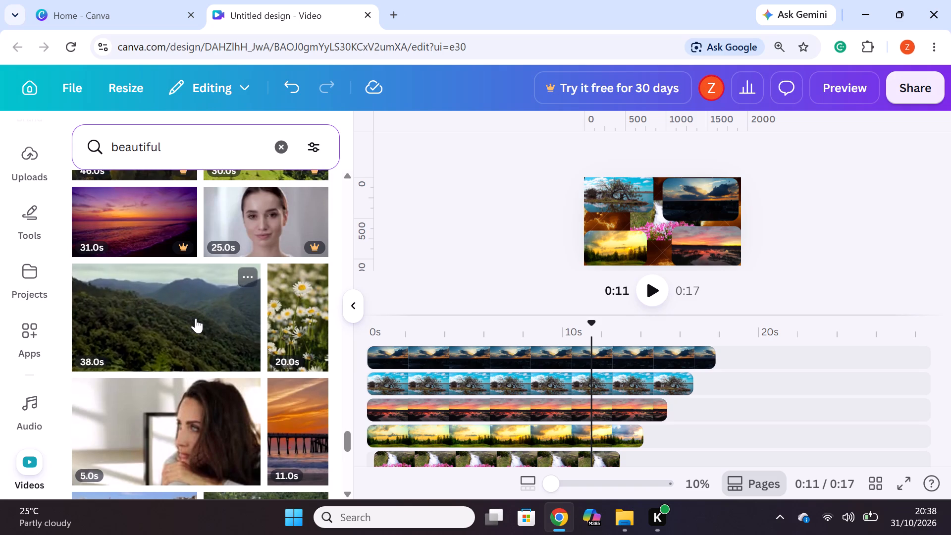
{"action": "scroll", "coordinate": [196, 318], "scroll_direction": "down", "scroll_amount": 4}
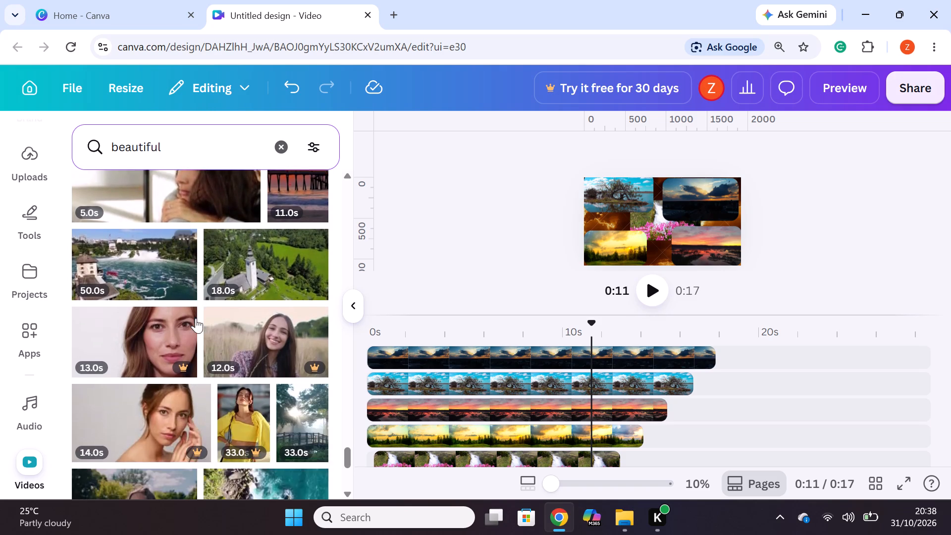
{"action": "scroll", "coordinate": [196, 318], "scroll_direction": "down", "scroll_amount": 3}
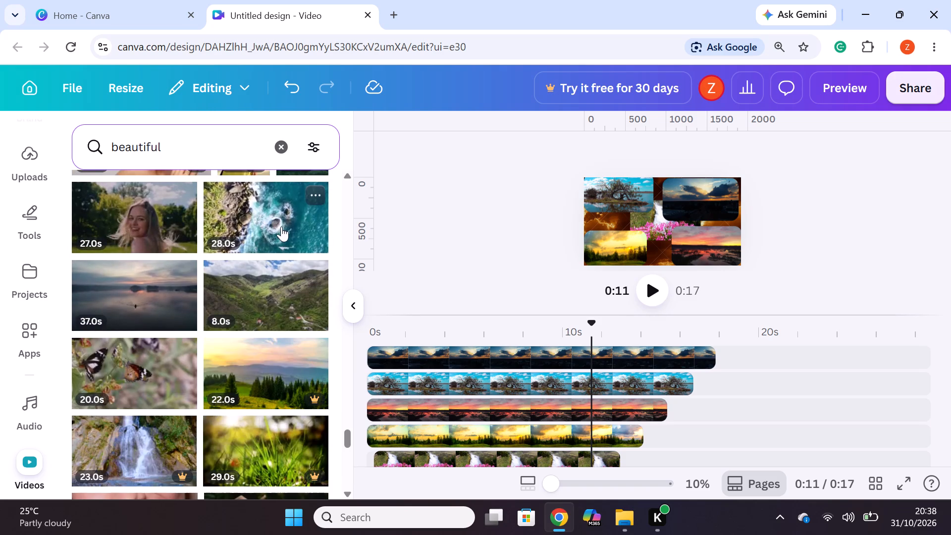
{"action": "left_click_drag", "start_coordinate": [280, 226], "coordinate": [471, 351]}
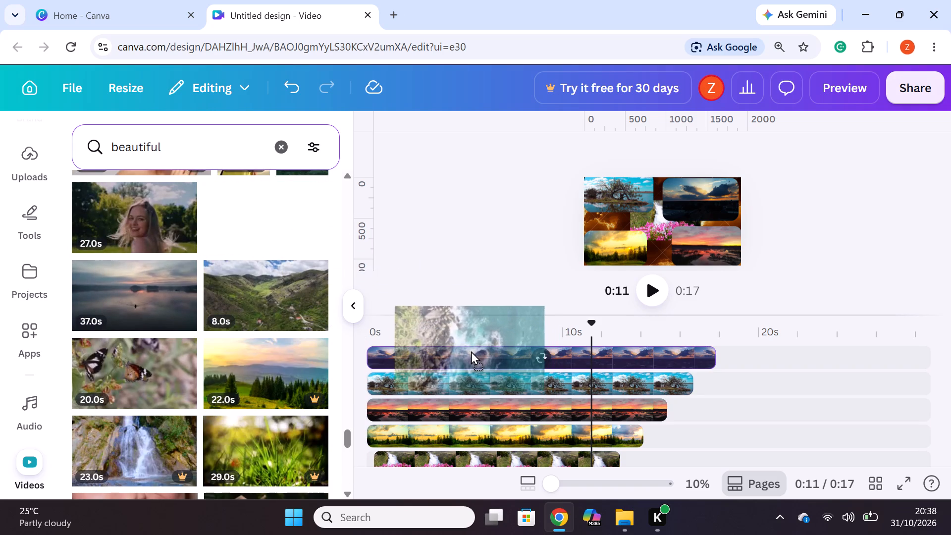
{"action": "left_click_drag", "start_coordinate": [471, 351], "coordinate": [471, 351]}
Set the playhead near 7.7 seconds and move the aerial coastline clip's frame snugly into the page's top-right corner.
{"action": "left_click", "coordinate": [484, 358]}
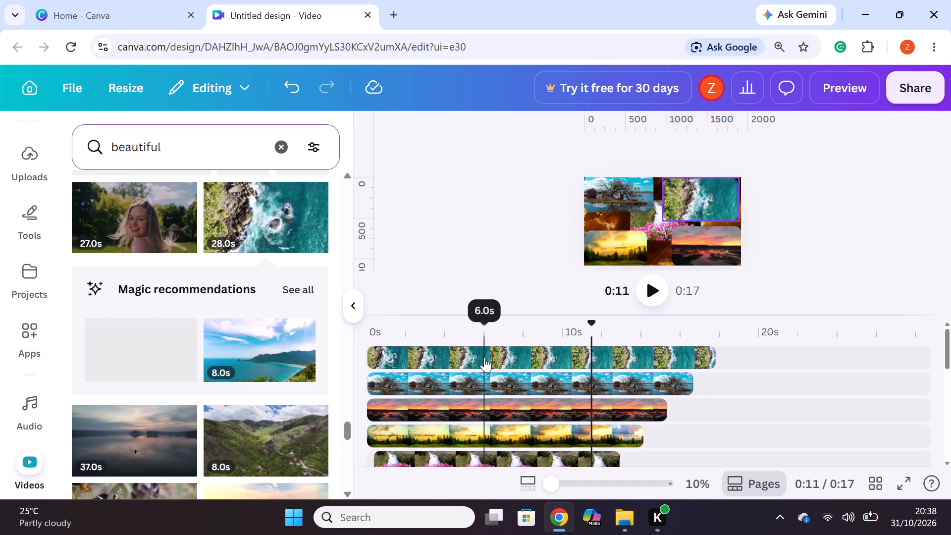
{"action": "right_click", "coordinate": [634, 352]}
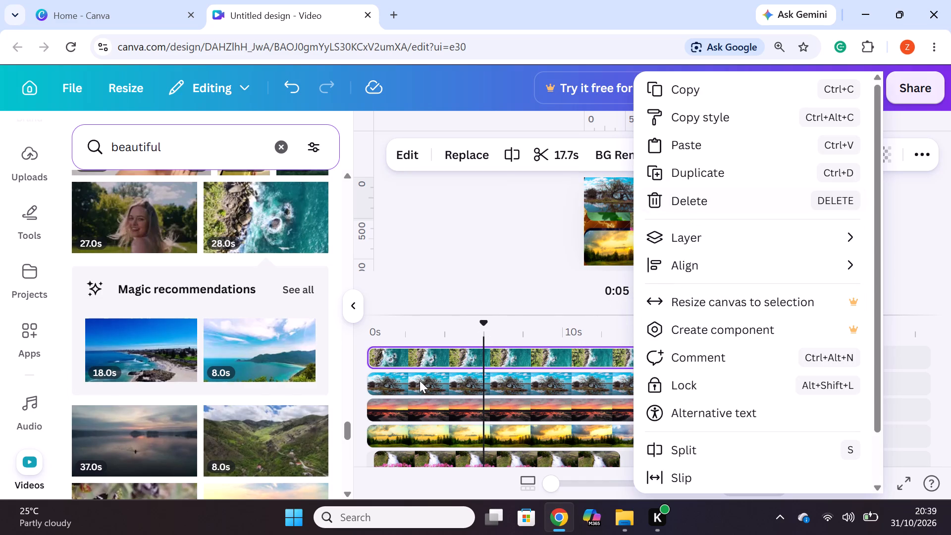
{"action": "left_click", "coordinate": [461, 361]}
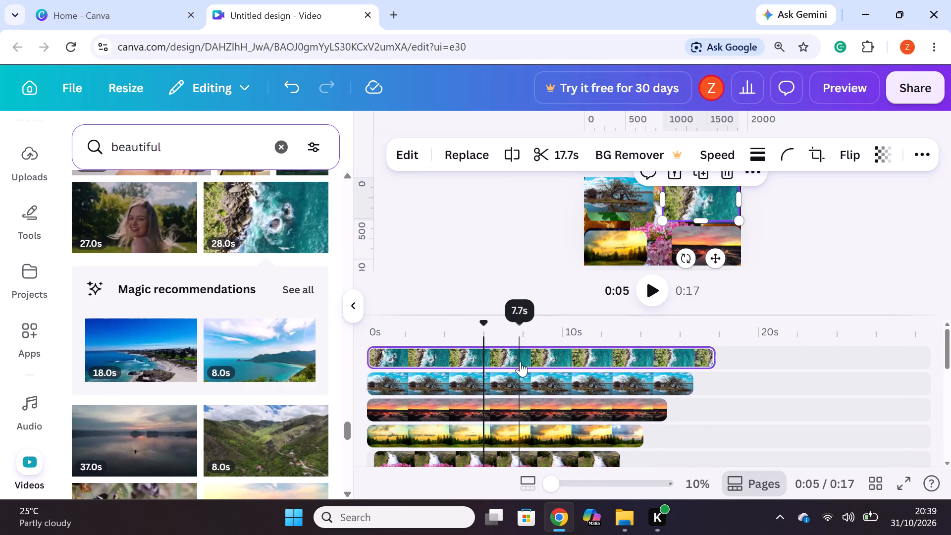
{"action": "left_click", "coordinate": [520, 362]}
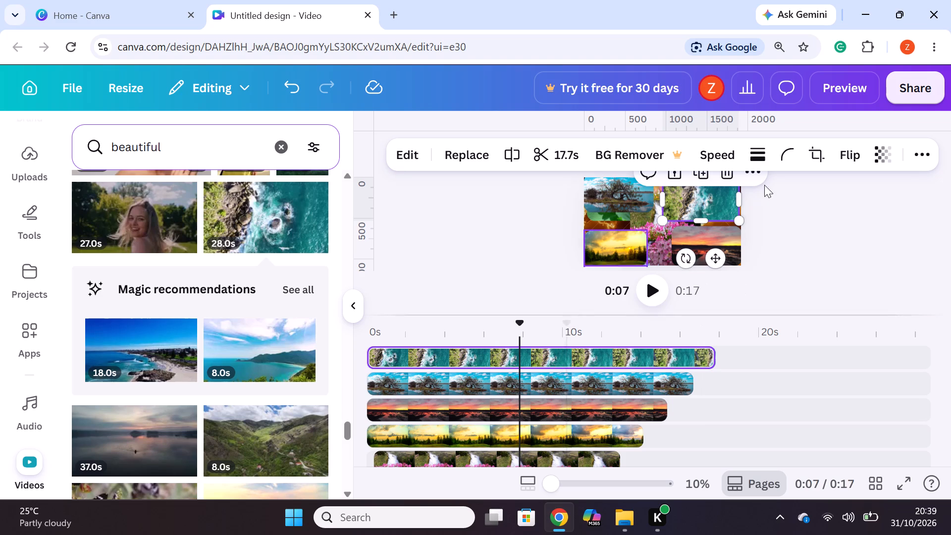
{"action": "left_click", "coordinate": [709, 199]}
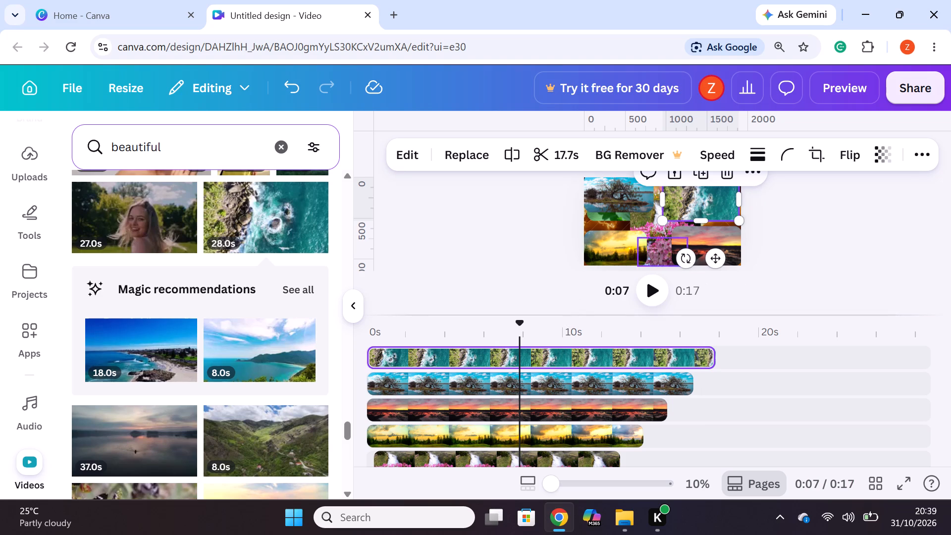
{"action": "left_click", "coordinate": [710, 202]}
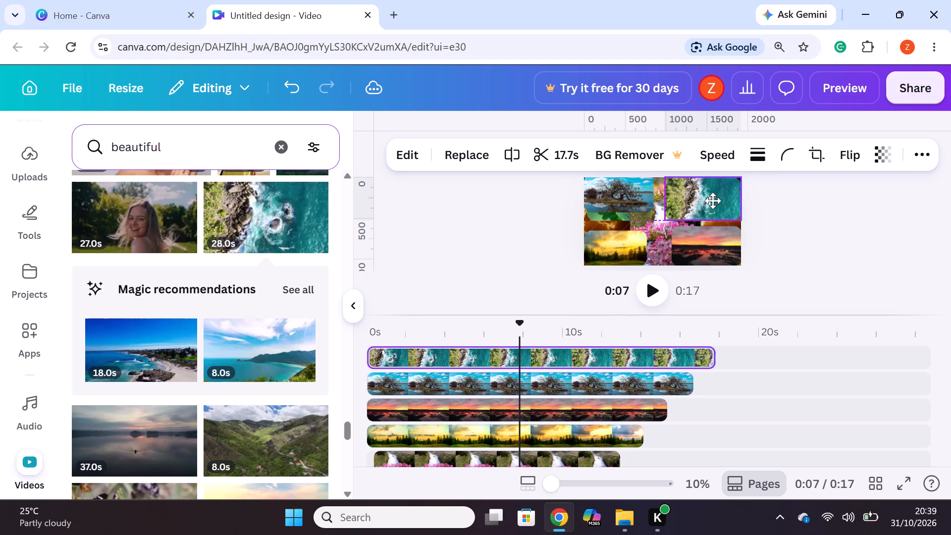
Check the corner rounding value of the aerial coastline clip.
{"action": "left_click", "coordinate": [786, 156]}
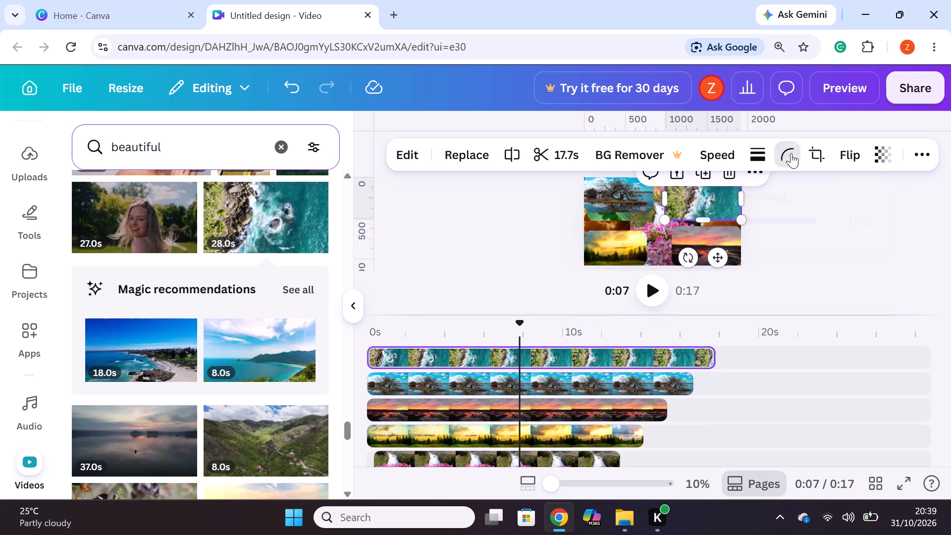
{"action": "left_click", "coordinate": [869, 225]}
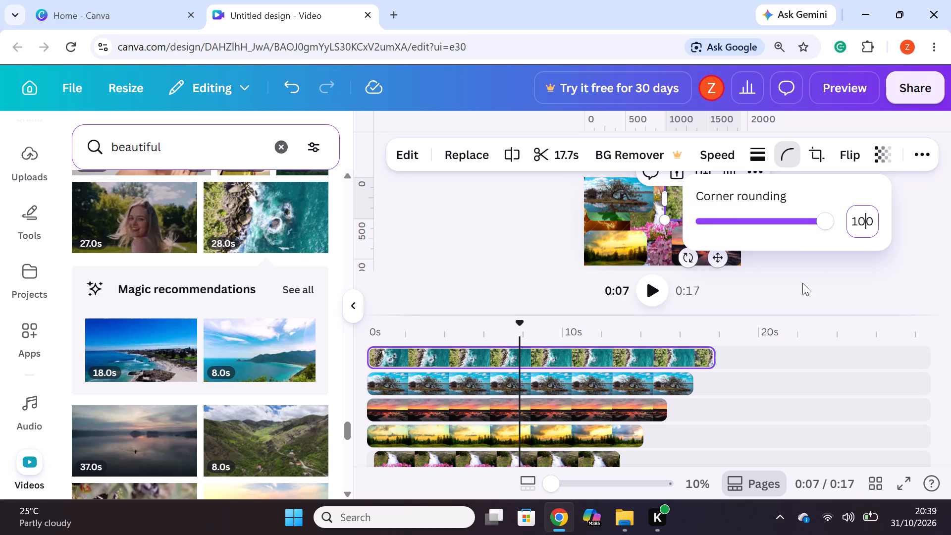
{"action": "left_click", "coordinate": [802, 283]}
Find the 20.0s green forested mountain clip in the "beautiful" results and add it as a new top layer starting near 0 seconds.
{"action": "scroll", "coordinate": [516, 399], "scroll_direction": "down", "scroll_amount": 4}
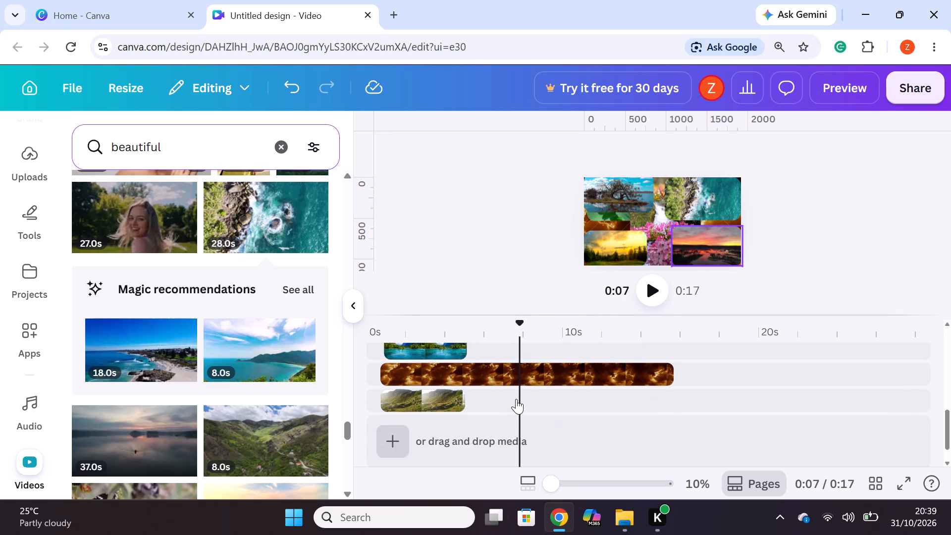
{"action": "scroll", "coordinate": [516, 399], "scroll_direction": "down", "scroll_amount": 2}
{"action": "scroll", "coordinate": [515, 399], "scroll_direction": "up", "scroll_amount": 14}
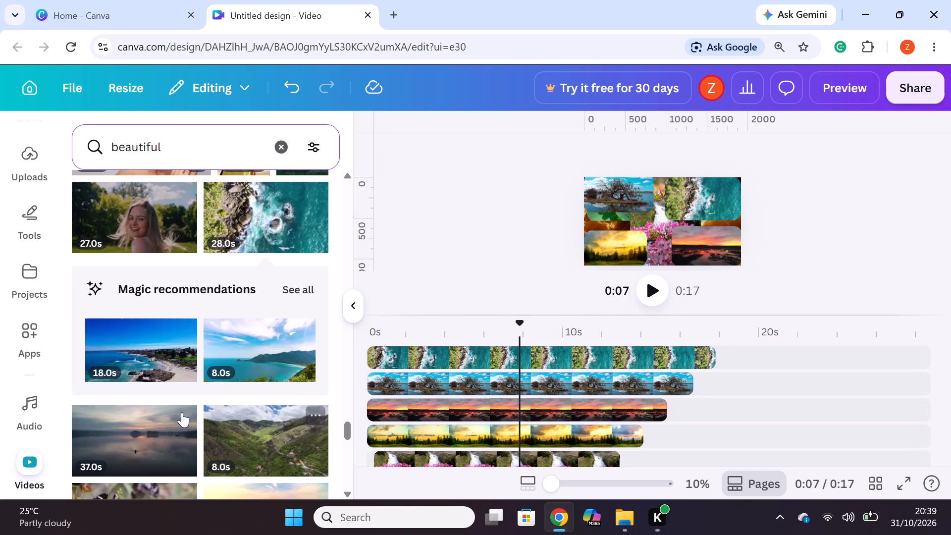
{"action": "scroll", "coordinate": [181, 386], "scroll_direction": "down", "scroll_amount": 6}
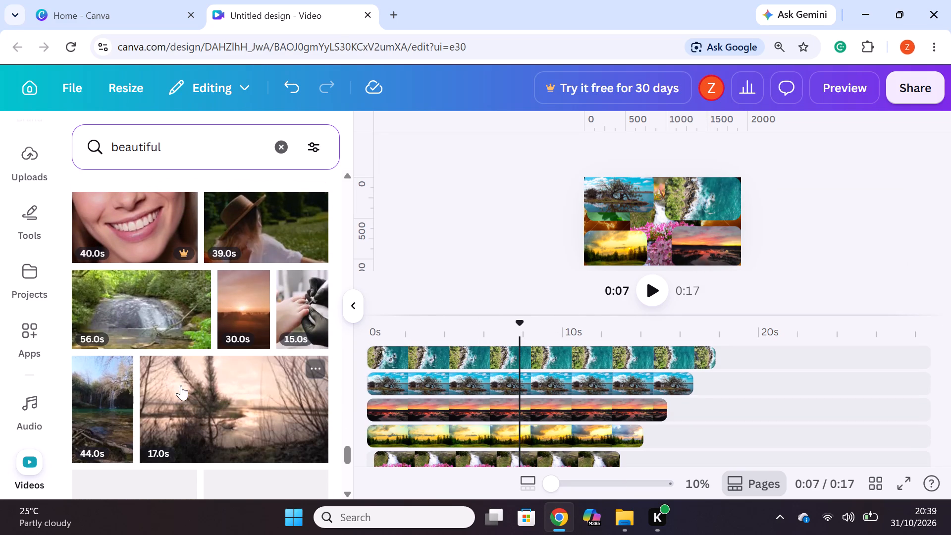
{"action": "scroll", "coordinate": [174, 383], "scroll_direction": "down", "scroll_amount": 5}
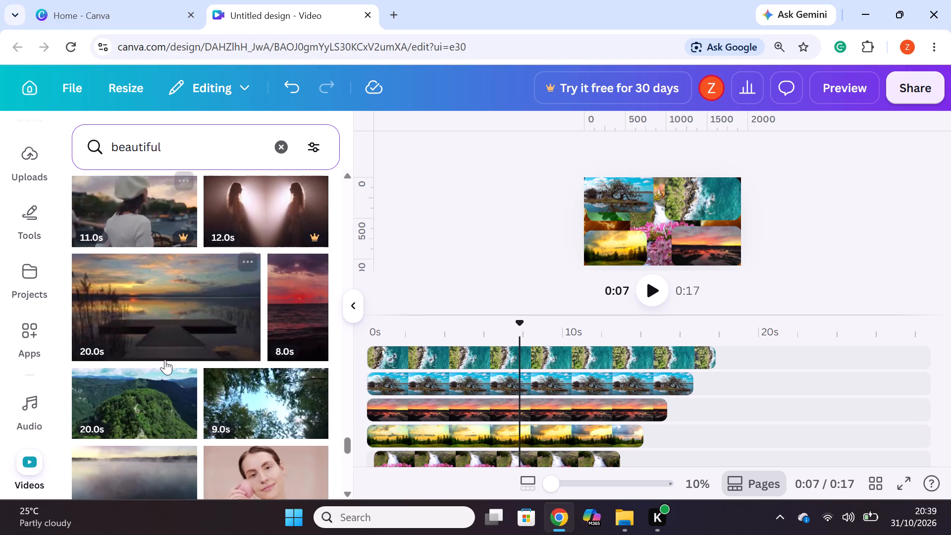
{"action": "left_click_drag", "start_coordinate": [145, 396], "coordinate": [485, 338]}
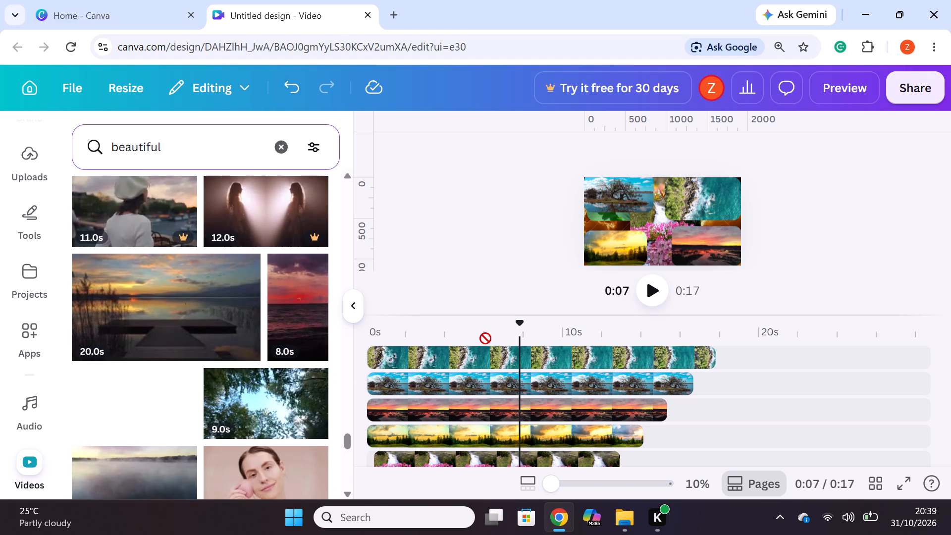
{"action": "left_click_drag", "start_coordinate": [485, 338], "coordinate": [486, 345]}
{"action": "left_click_drag", "start_coordinate": [581, 355], "coordinate": [547, 352]}
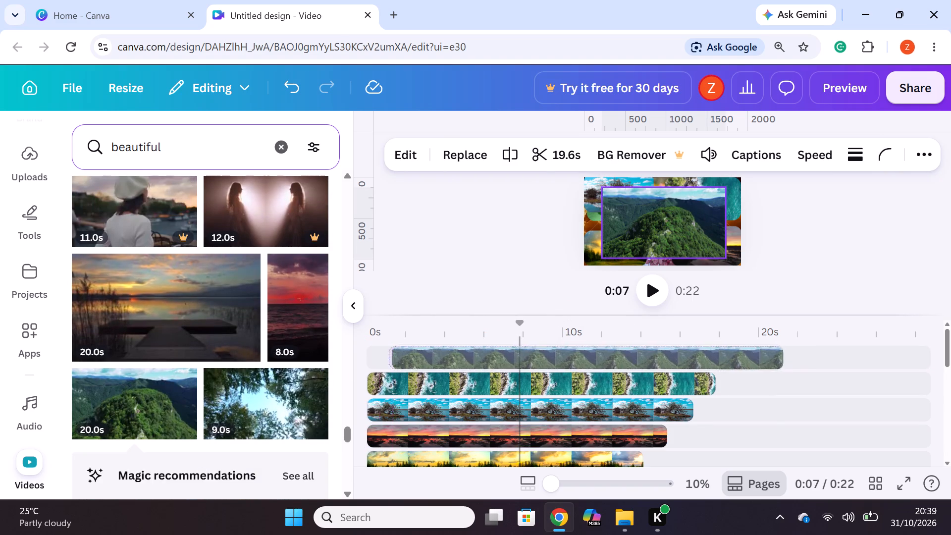
{"action": "left_click_drag", "start_coordinate": [547, 352], "coordinate": [536, 351]}
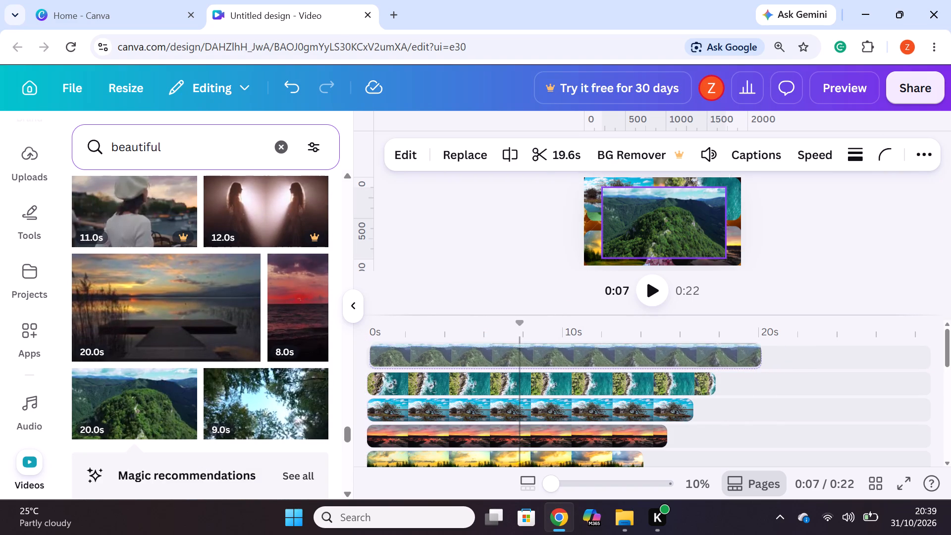
Split the forested mountain clip at about 18.5 seconds and delete the leftover piece at its end.
{"action": "left_click", "coordinate": [732, 365]}
{"action": "right_click", "coordinate": [732, 365]}
{"action": "left_click", "coordinate": [758, 452]}
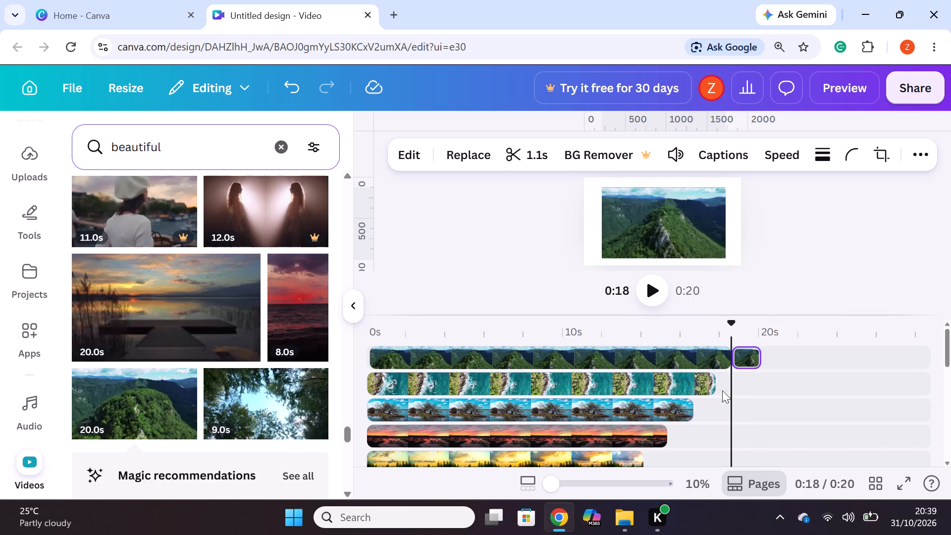
{"action": "right_click", "coordinate": [743, 354]}
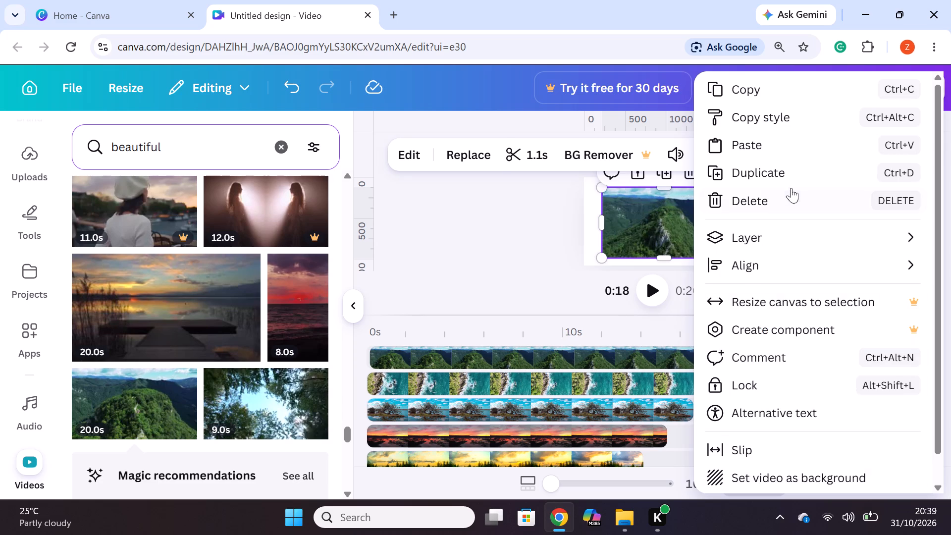
{"action": "left_click", "coordinate": [790, 191]}
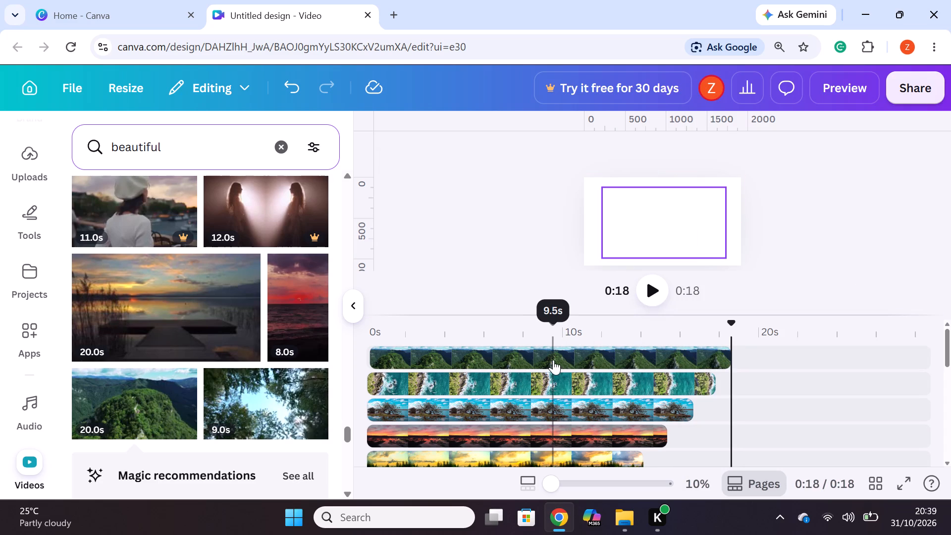
Set the playhead near 9.5 seconds and shrink the forested mountain clip's frame to about half the page width.
{"action": "left_click", "coordinate": [554, 359]}
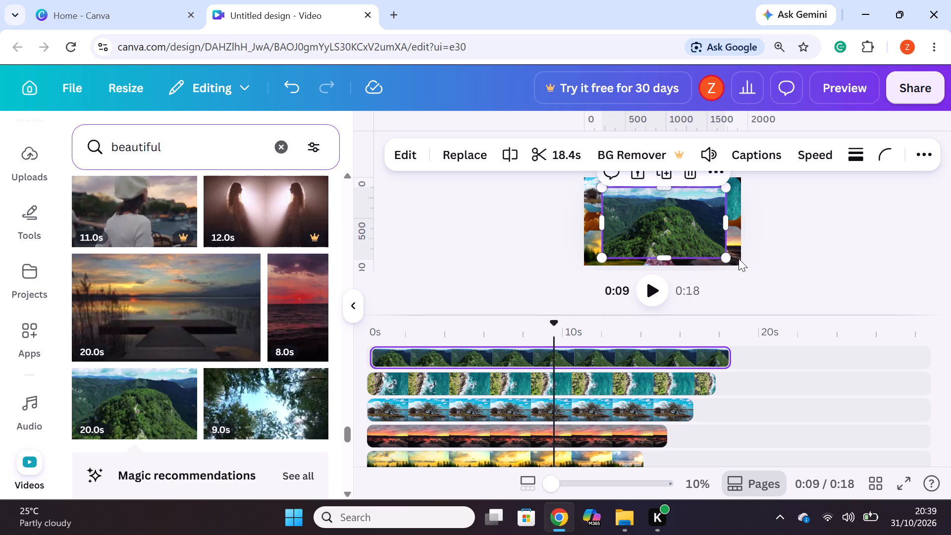
{"action": "left_click_drag", "start_coordinate": [726, 258], "coordinate": [693, 221]}
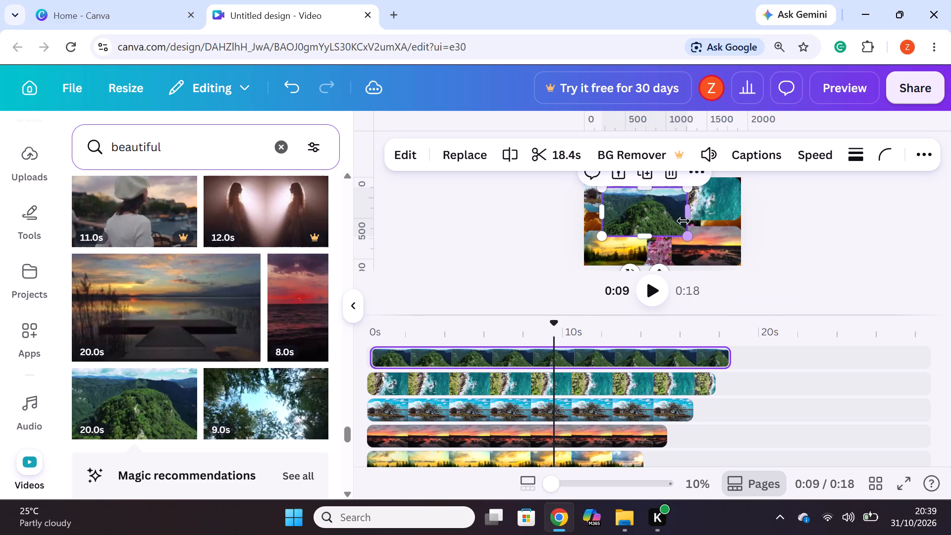
Set the forested mountain clip's corner rounding to the maximum.
{"action": "left_click", "coordinate": [891, 152]}
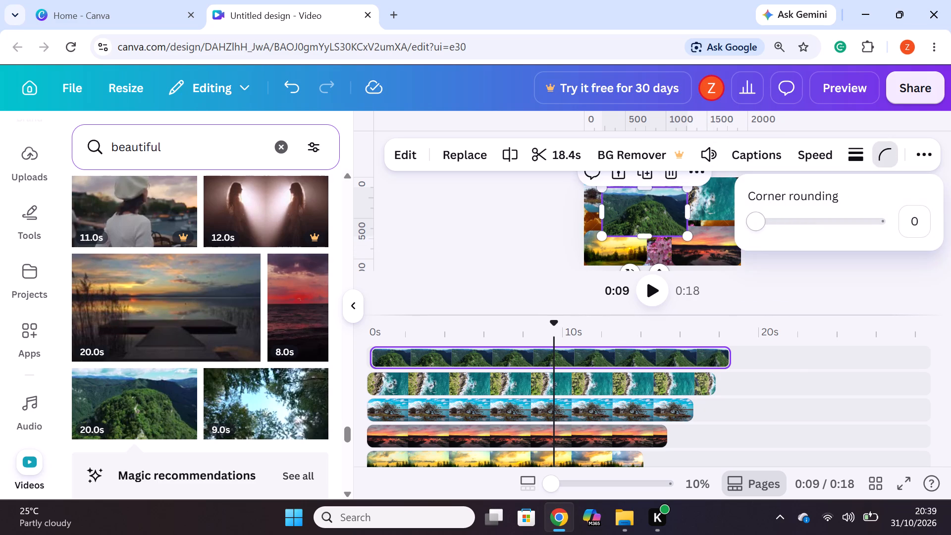
{"action": "left_click_drag", "start_coordinate": [759, 227], "coordinate": [899, 258]}
{"action": "left_click", "coordinate": [880, 267]}
Move the forested mountain clip's frame to the middle of the page, slightly above centre, and shrink it a little more.
{"action": "left_click_drag", "start_coordinate": [643, 205], "coordinate": [667, 212]}
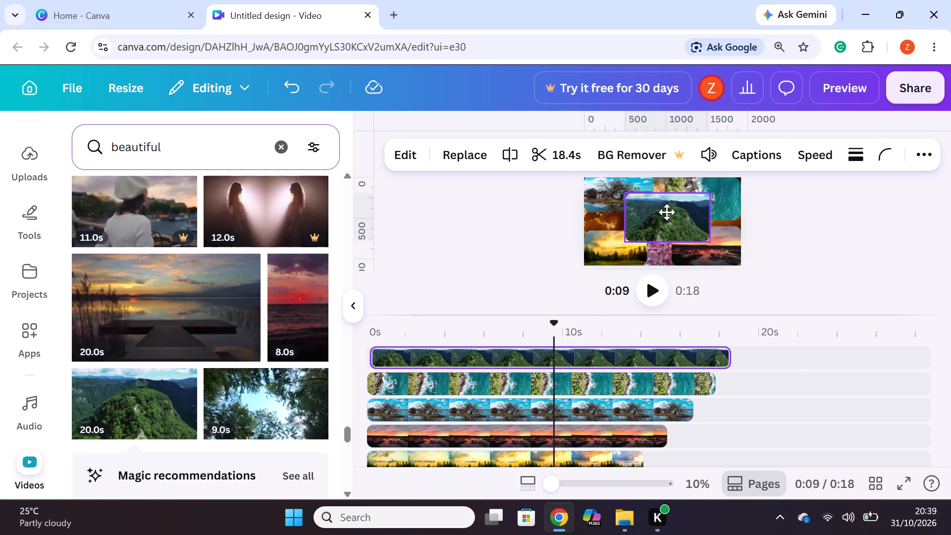
{"action": "left_click_drag", "start_coordinate": [667, 212], "coordinate": [660, 212]}
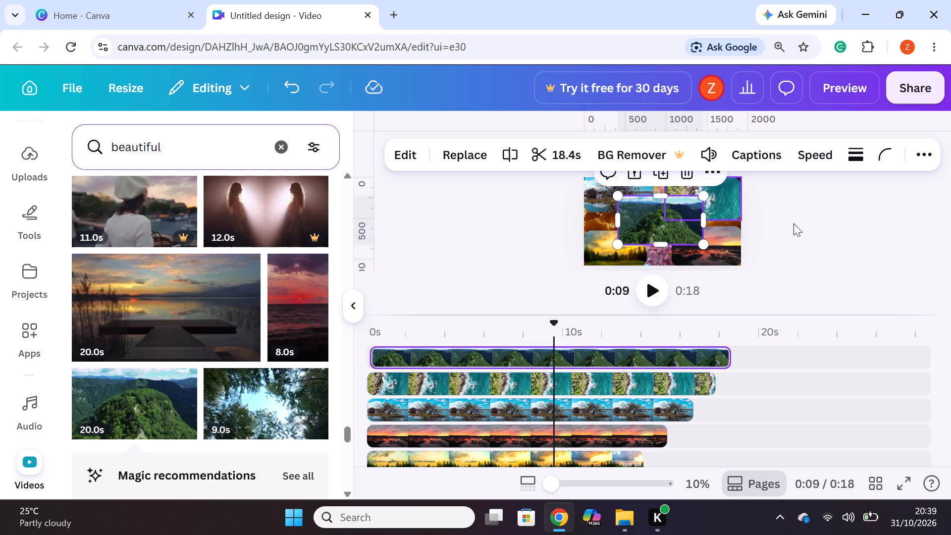
{"action": "left_click", "coordinate": [823, 234]}
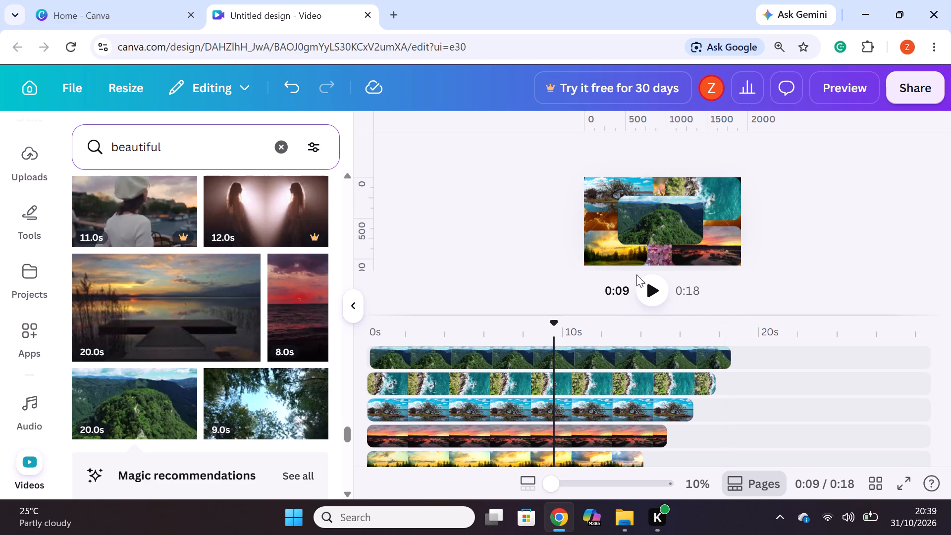
{"action": "left_click", "coordinate": [654, 217]}
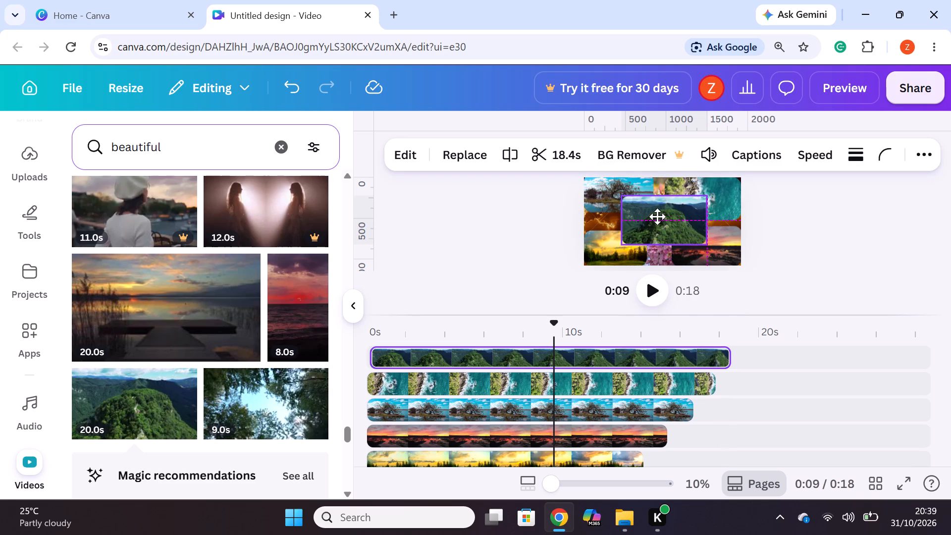
{"action": "left_click_drag", "start_coordinate": [703, 245], "coordinate": [697, 239]}
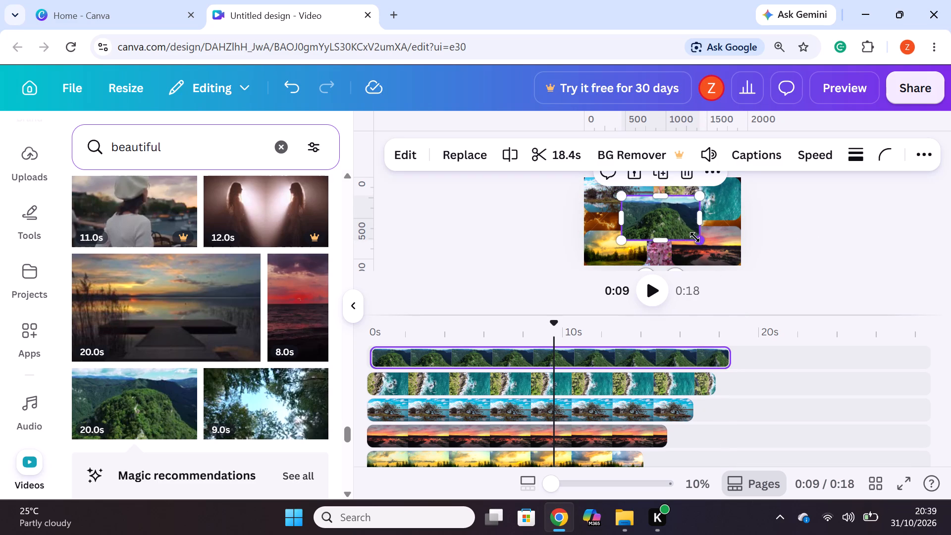
{"action": "left_click", "coordinate": [677, 222]}
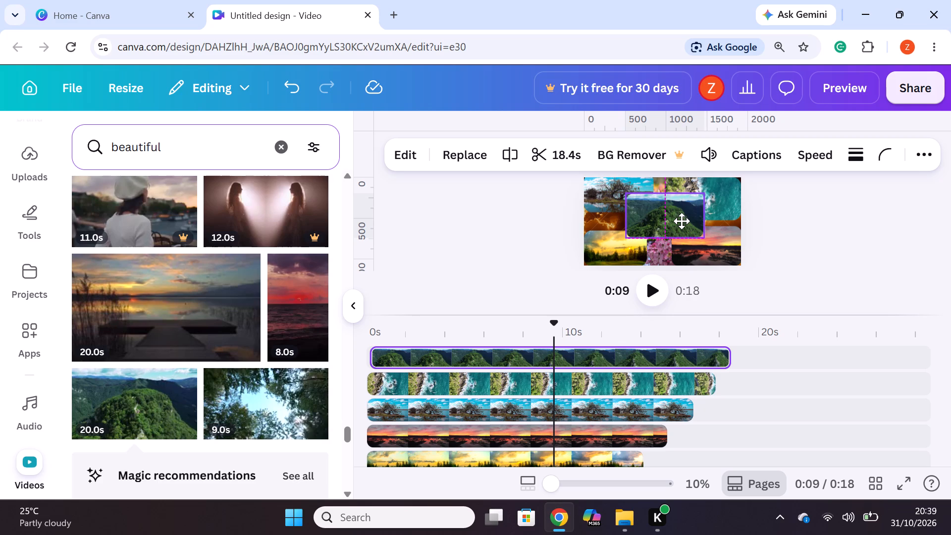
{"action": "left_click", "coordinate": [908, 245]}
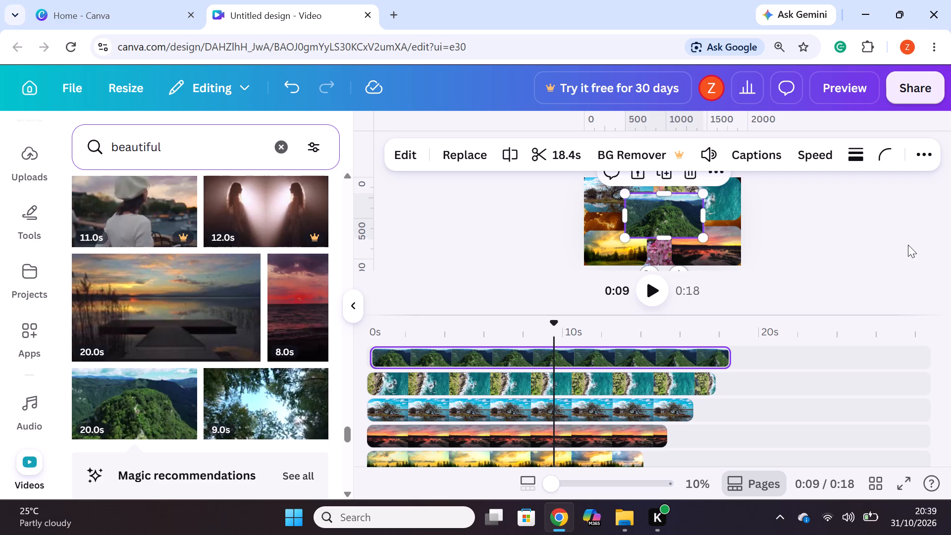
Find the 20.0s green hills under blue sky clip and replace the forested mountain clip on the top layer with it.
{"action": "scroll", "coordinate": [173, 297], "scroll_direction": "down", "scroll_amount": 2}
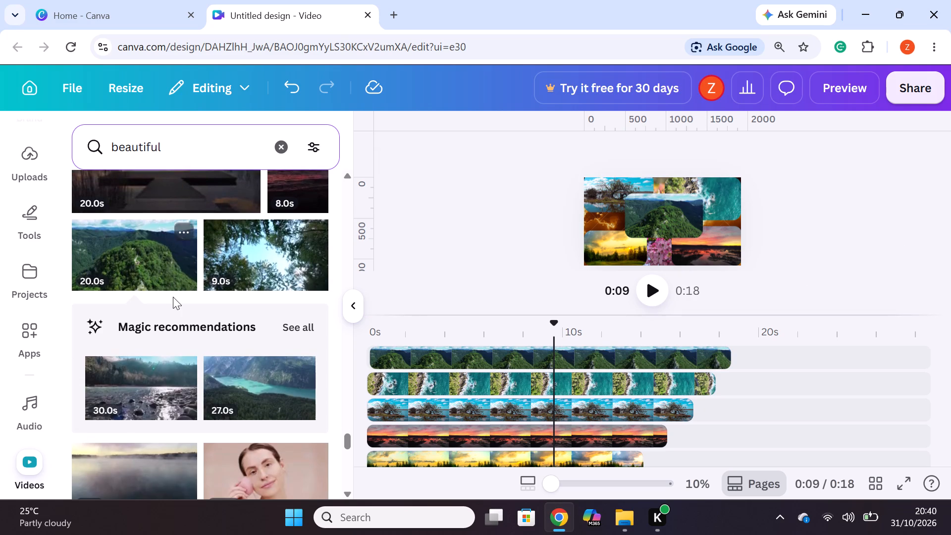
{"action": "scroll", "coordinate": [186, 279], "scroll_direction": "down", "scroll_amount": 3}
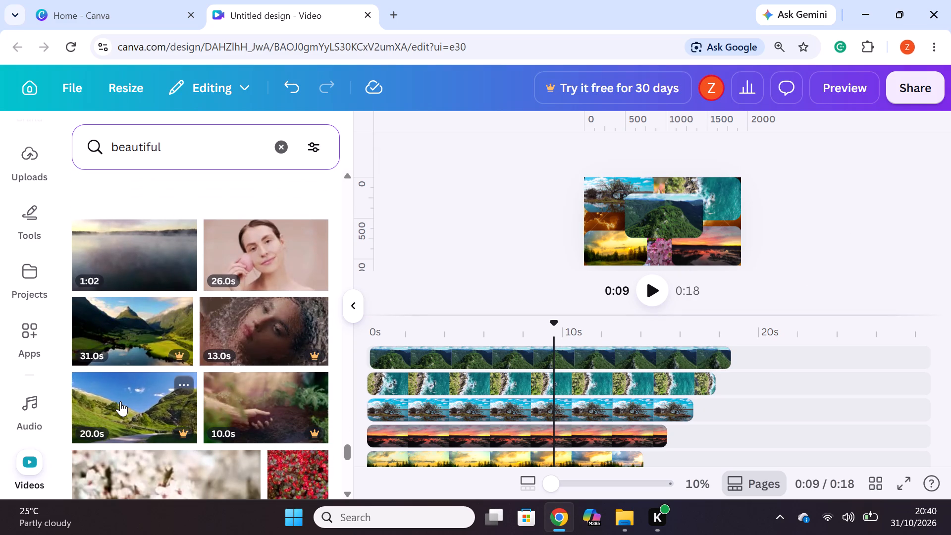
{"action": "scroll", "coordinate": [120, 401], "scroll_direction": "down", "scroll_amount": 2}
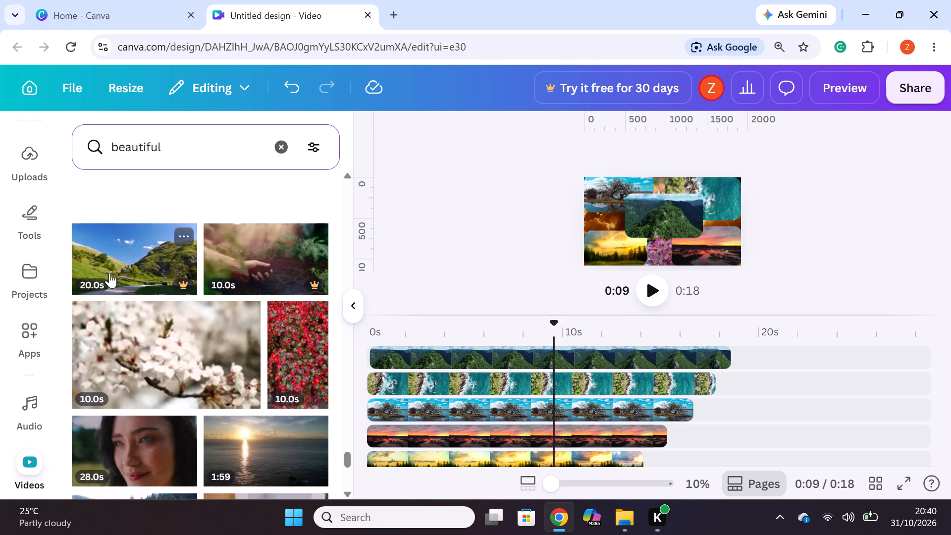
{"action": "left_click_drag", "start_coordinate": [109, 273], "coordinate": [461, 356]}
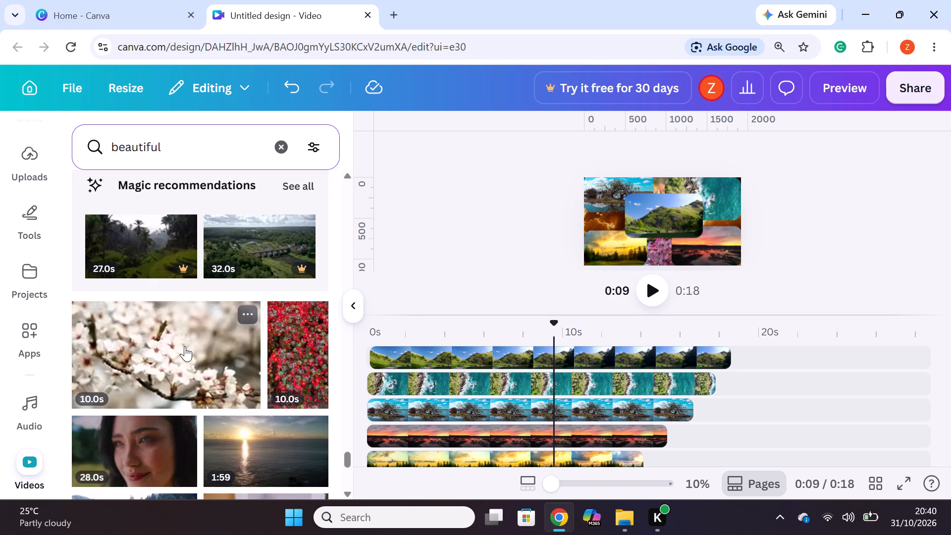
Replace the tree-and-blue-water clip on the third layer with the 10.0s white blossom clip.
{"action": "left_click_drag", "start_coordinate": [185, 346], "coordinate": [489, 395]}
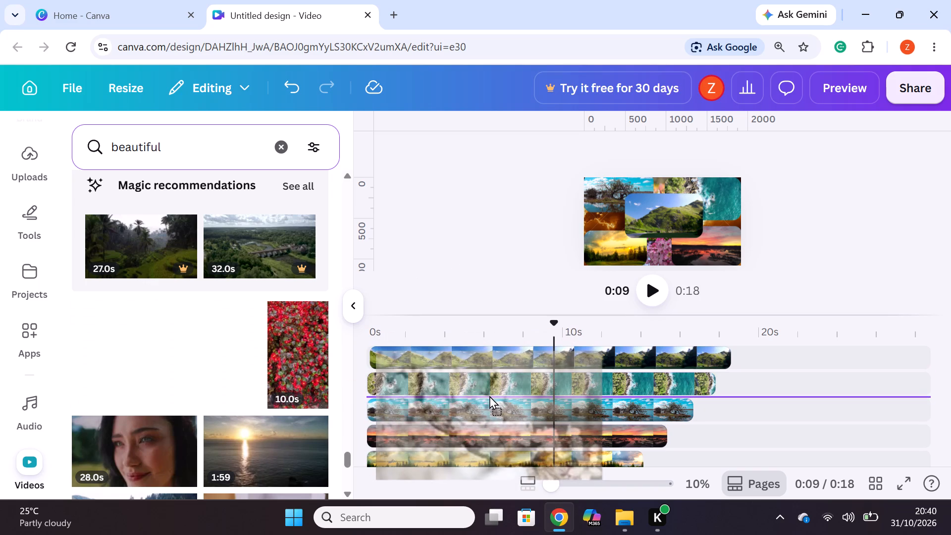
{"action": "left_click_drag", "start_coordinate": [489, 395], "coordinate": [492, 404]}
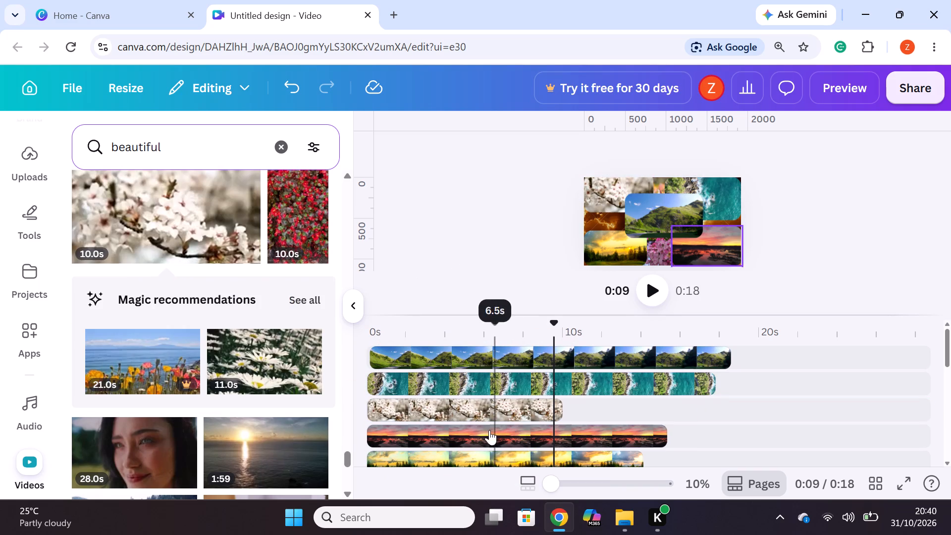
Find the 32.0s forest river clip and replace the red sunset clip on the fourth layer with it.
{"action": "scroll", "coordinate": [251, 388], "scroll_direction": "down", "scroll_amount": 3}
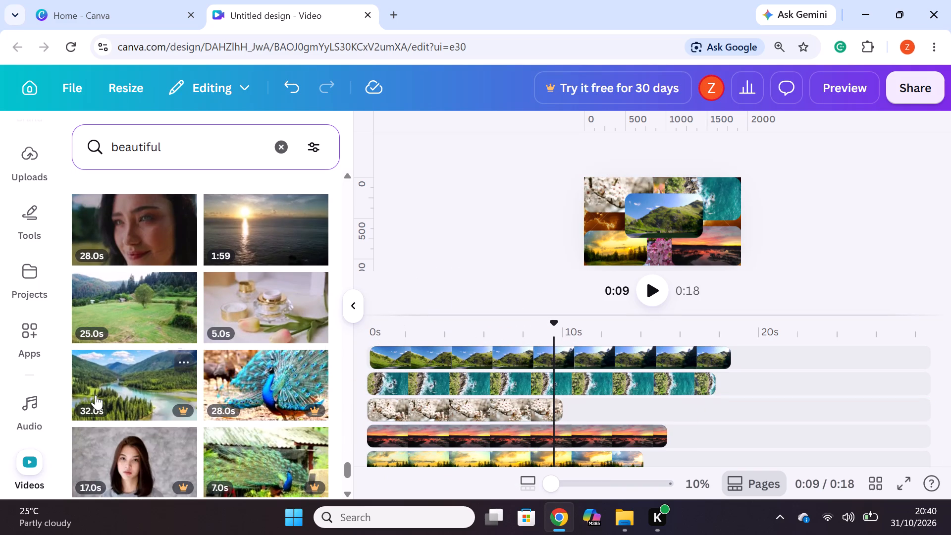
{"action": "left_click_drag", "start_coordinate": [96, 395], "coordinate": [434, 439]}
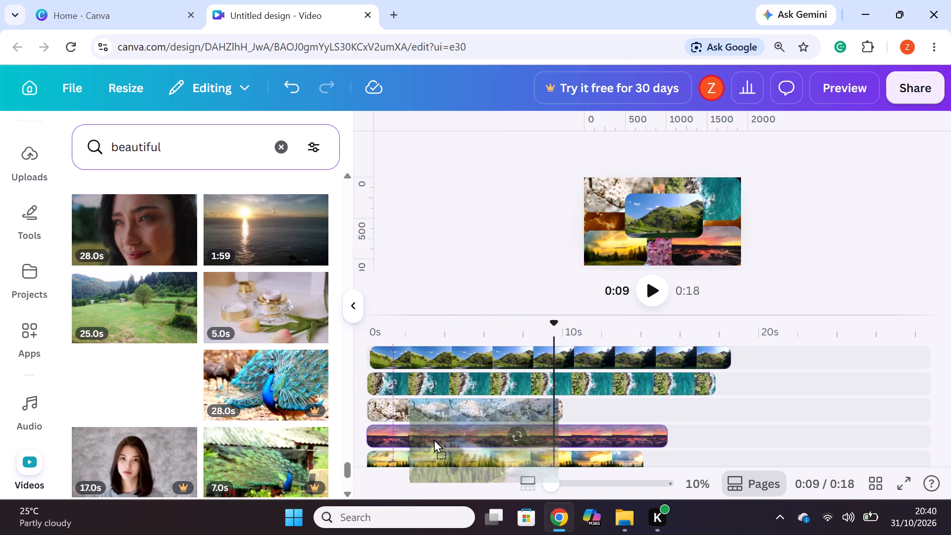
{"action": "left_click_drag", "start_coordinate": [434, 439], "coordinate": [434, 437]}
Find the 10.0s white daisies clip and replace the forest river clip on the fourth layer with it.
{"action": "scroll", "coordinate": [185, 368], "scroll_direction": "down", "scroll_amount": 3}
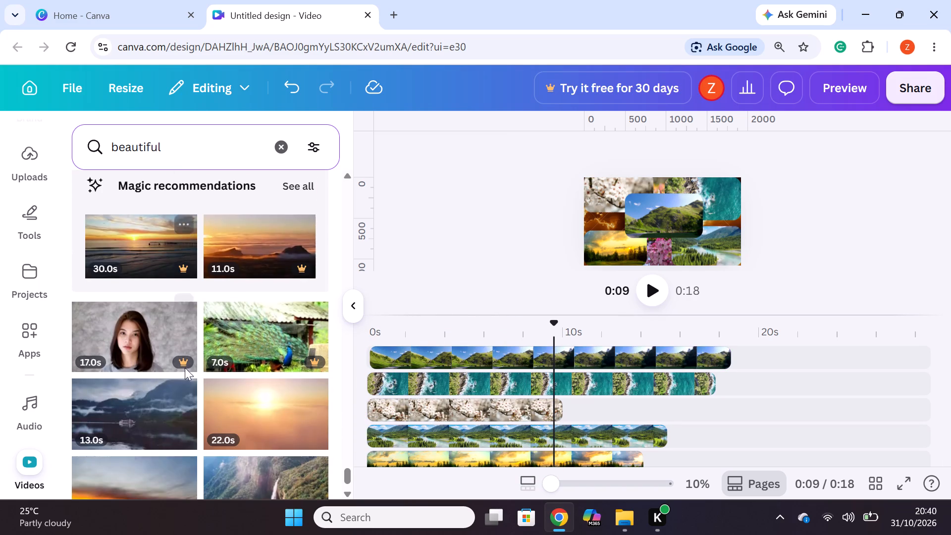
{"action": "scroll", "coordinate": [185, 368], "scroll_direction": "down", "scroll_amount": 2}
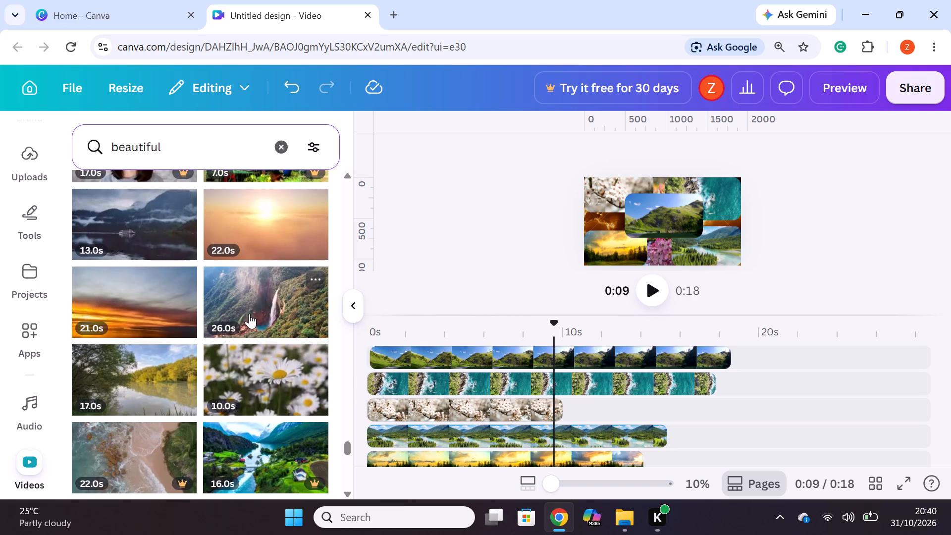
{"action": "scroll", "coordinate": [530, 383], "scroll_direction": "down", "scroll_amount": 3}
{"action": "scroll", "coordinate": [530, 383], "scroll_direction": "up", "scroll_amount": 2}
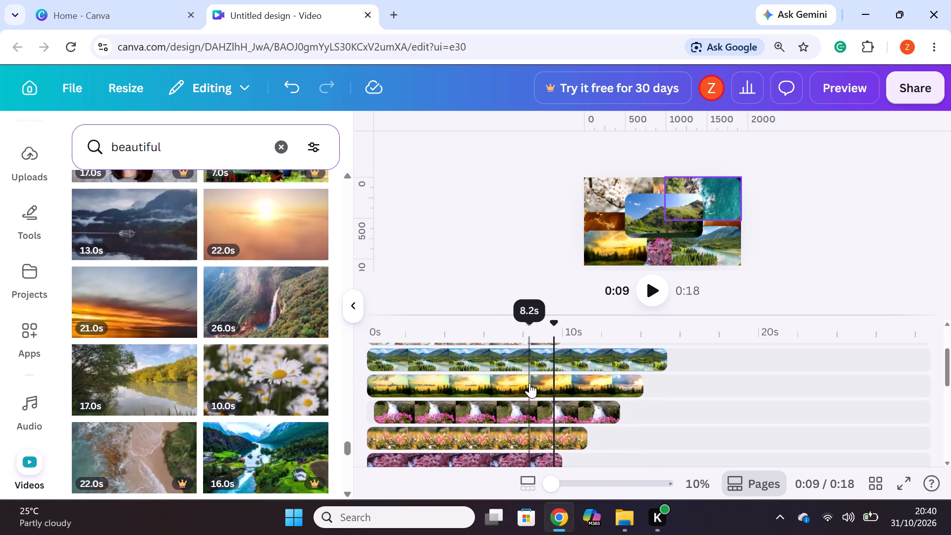
{"action": "left_click_drag", "start_coordinate": [241, 377], "coordinate": [448, 338]}
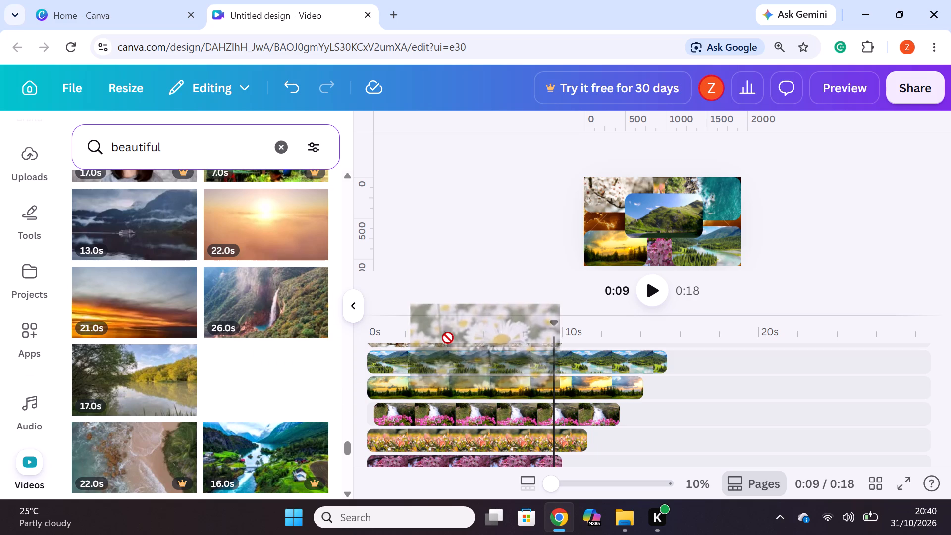
{"action": "left_click_drag", "start_coordinate": [448, 338], "coordinate": [443, 353]}
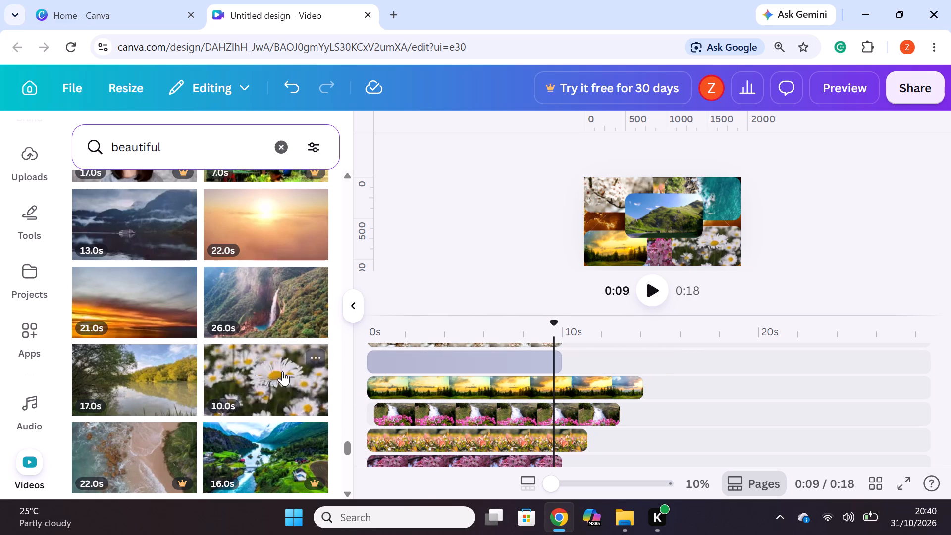
Find the 13.0s red tulips clip and replace the yellow sunset field clip on the fifth layer with it.
{"action": "scroll", "coordinate": [200, 394], "scroll_direction": "down", "scroll_amount": 2}
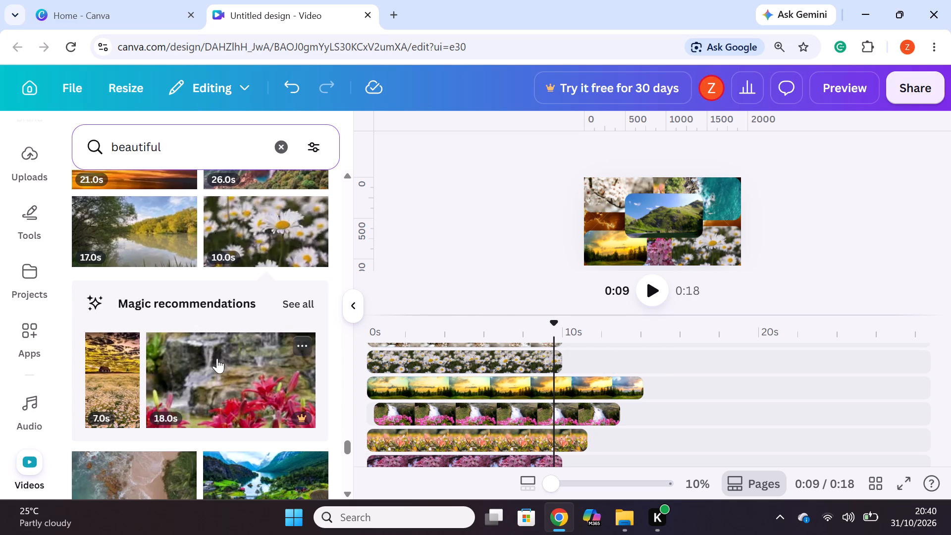
{"action": "scroll", "coordinate": [185, 390], "scroll_direction": "down", "scroll_amount": 3}
{"action": "scroll", "coordinate": [185, 390], "scroll_direction": "up", "scroll_amount": 1}
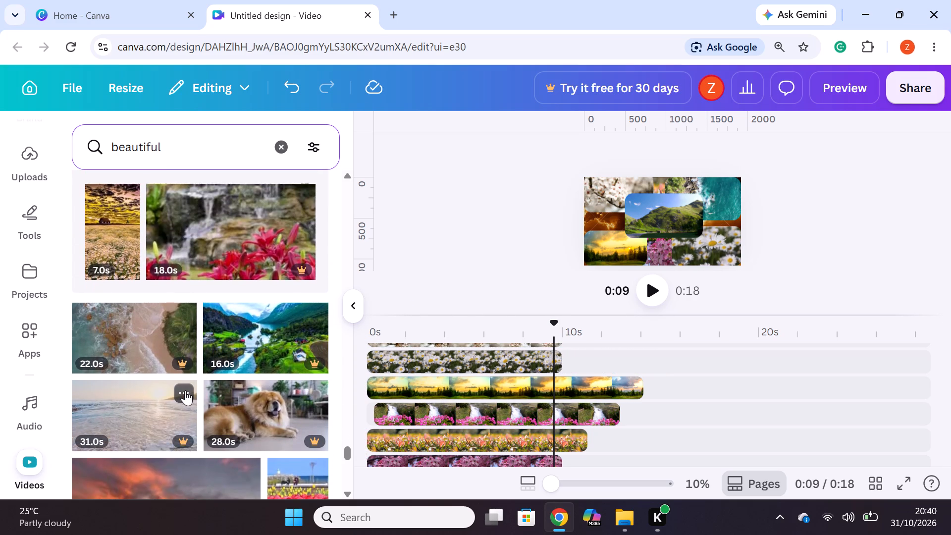
{"action": "scroll", "coordinate": [185, 390], "scroll_direction": "down", "scroll_amount": 2}
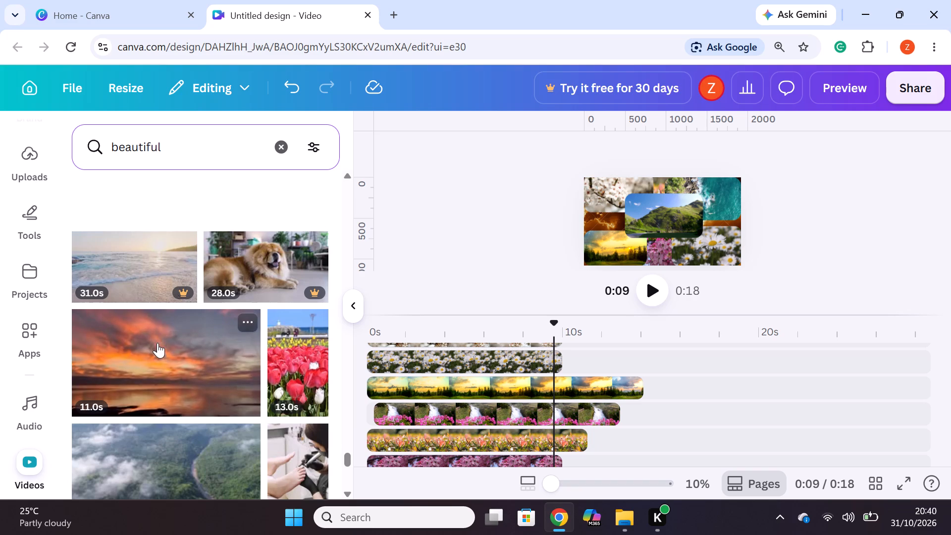
{"action": "left_click_drag", "start_coordinate": [291, 355], "coordinate": [466, 412]}
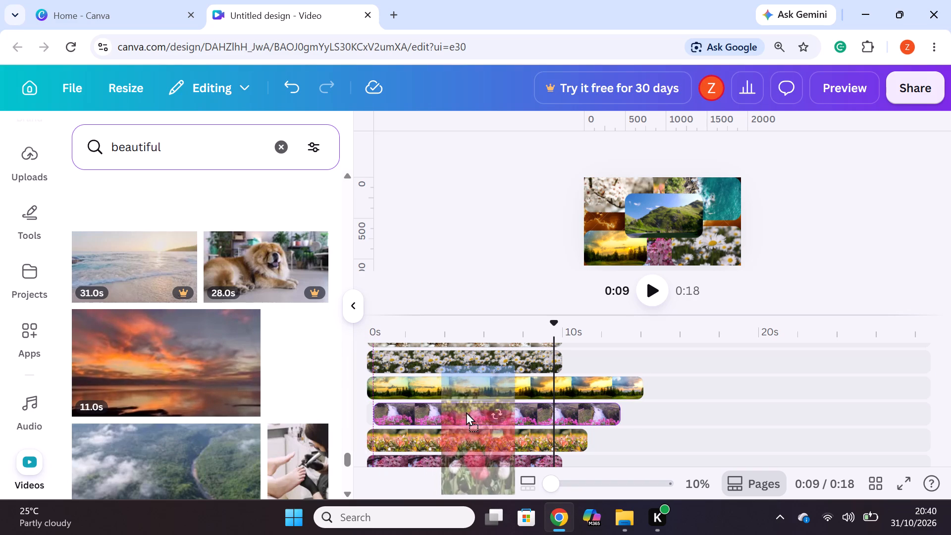
{"action": "left_click_drag", "start_coordinate": [466, 412], "coordinate": [457, 375]}
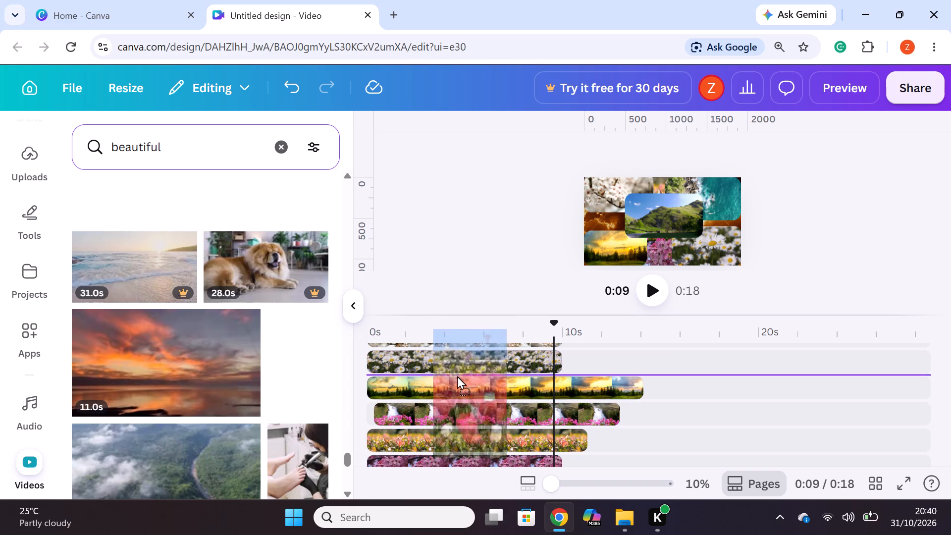
{"action": "left_click_drag", "start_coordinate": [457, 375], "coordinate": [459, 383]}
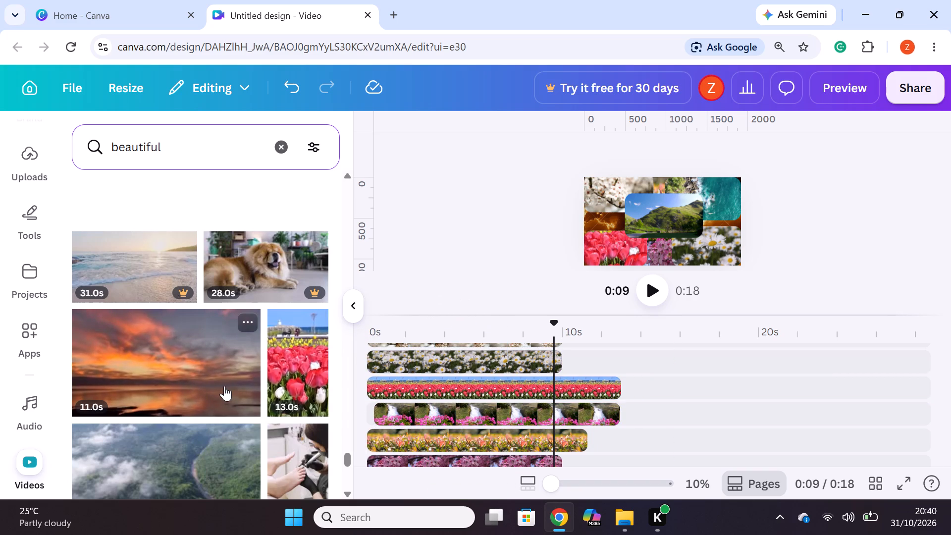
Find the 1:00 purple flowers clip and replace the turquoise sea clip on the second layer with it.
{"action": "scroll", "coordinate": [224, 386], "scroll_direction": "down", "scroll_amount": 2}
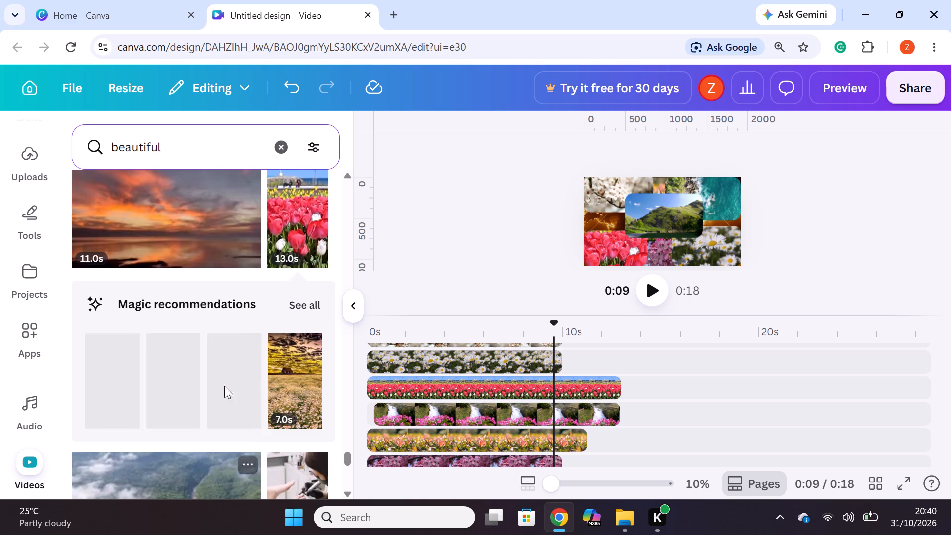
{"action": "scroll", "coordinate": [469, 420], "scroll_direction": "up", "scroll_amount": 2}
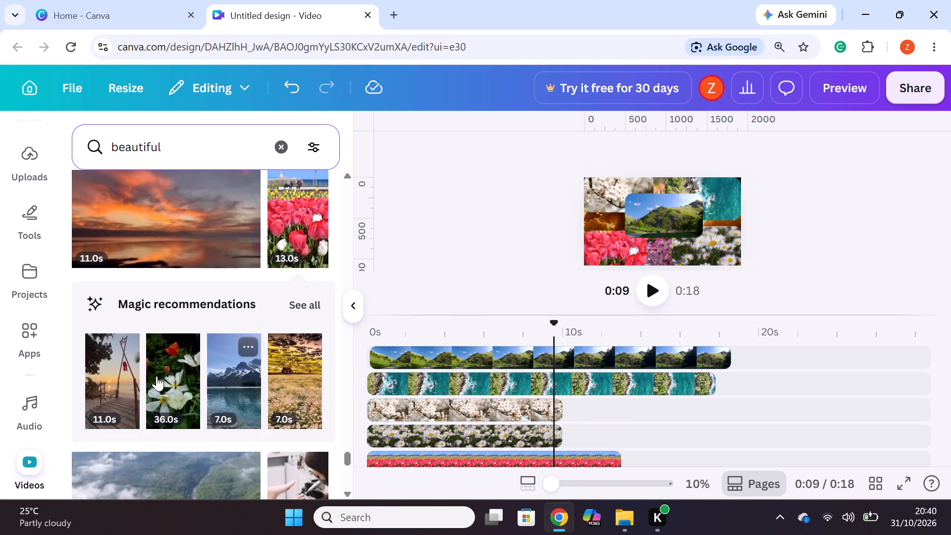
{"action": "scroll", "coordinate": [159, 382], "scroll_direction": "down", "scroll_amount": 3}
{"action": "left_click_drag", "start_coordinate": [157, 383], "coordinate": [443, 380]}
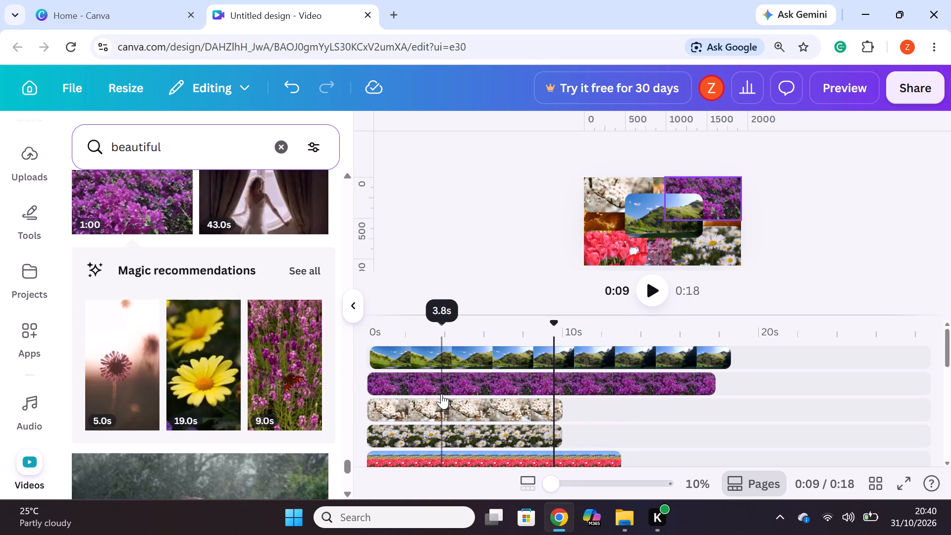
Find the 28.0s pink tulip clip and replace the green hills clip on the top layer with it.
{"action": "scroll", "coordinate": [216, 361], "scroll_direction": "down", "scroll_amount": 9}
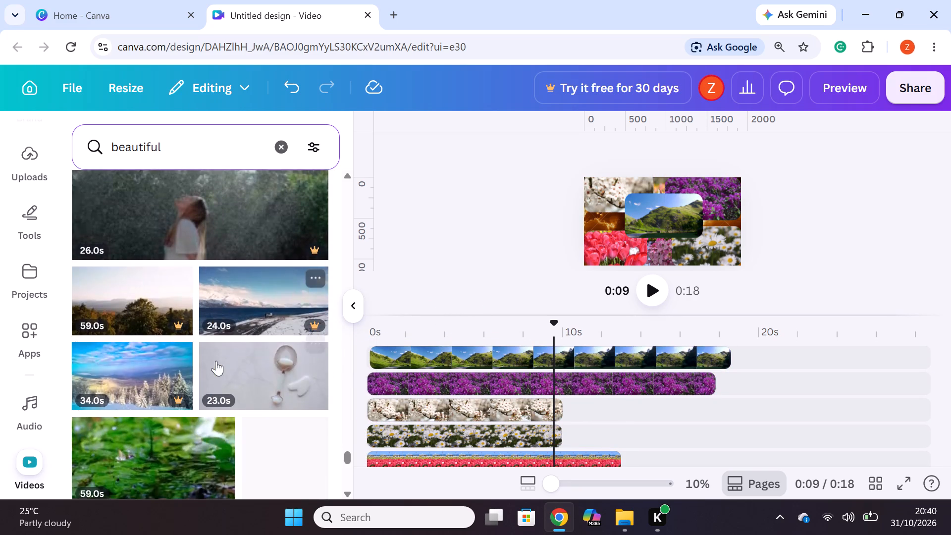
{"action": "scroll", "coordinate": [216, 361], "scroll_direction": "down", "scroll_amount": 1}
{"action": "scroll", "coordinate": [333, 294], "scroll_direction": "down", "scroll_amount": 4}
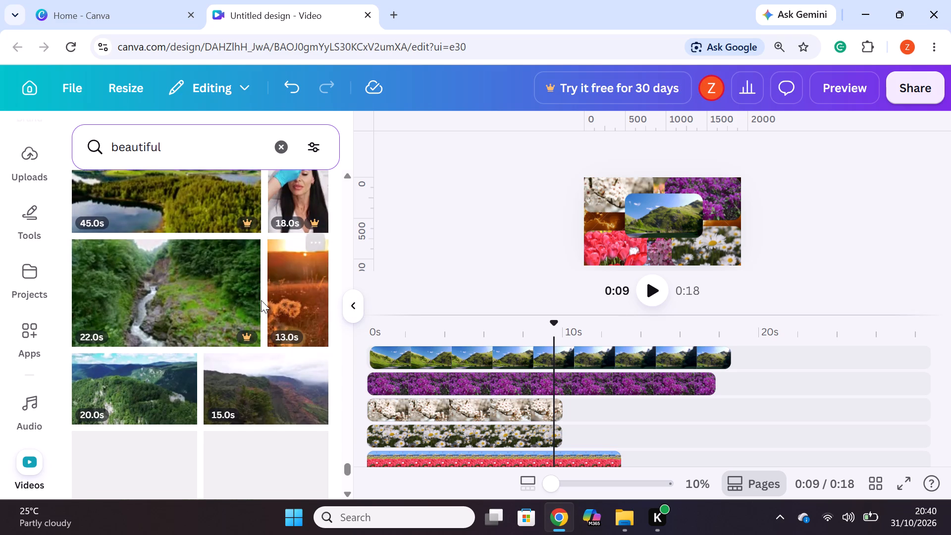
{"action": "scroll", "coordinate": [261, 300], "scroll_direction": "down", "scroll_amount": 2}
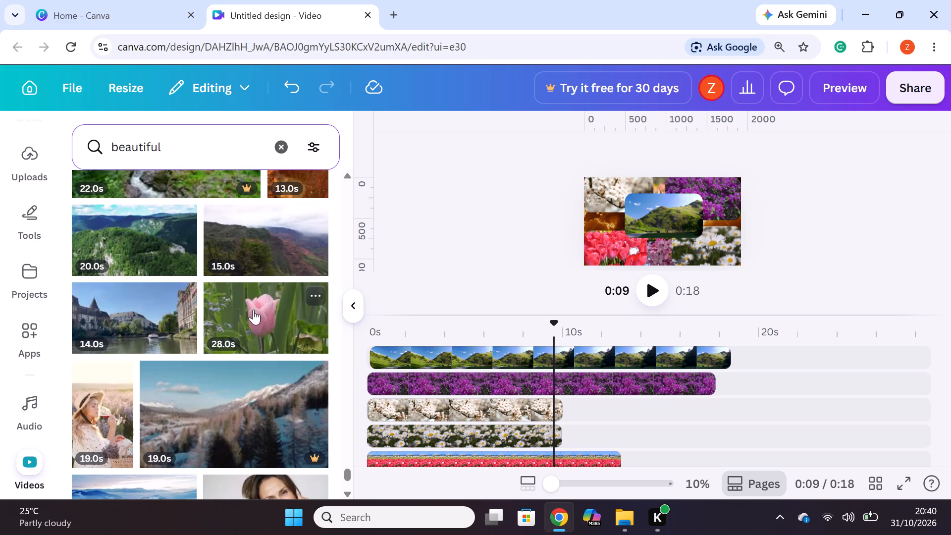
{"action": "left_click_drag", "start_coordinate": [253, 310], "coordinate": [470, 343]}
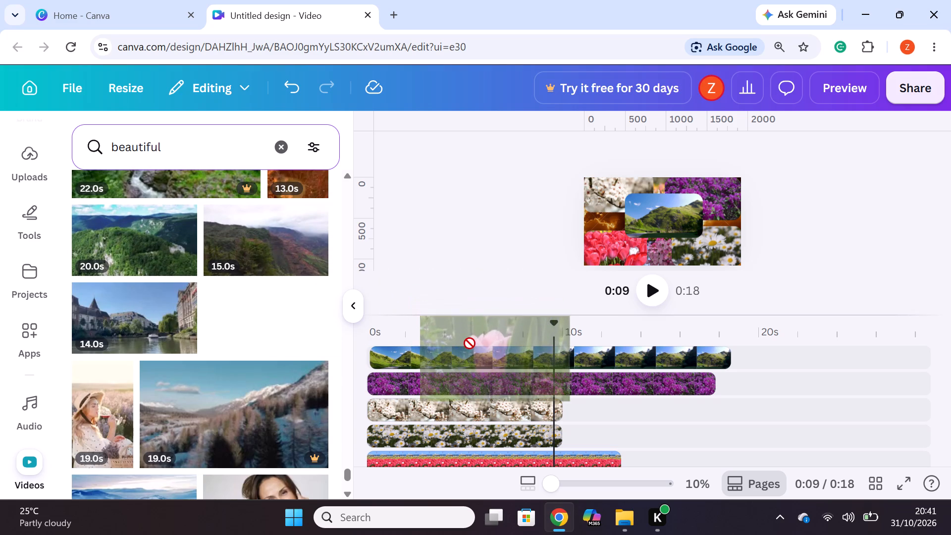
{"action": "left_click_drag", "start_coordinate": [470, 343], "coordinate": [473, 352]}
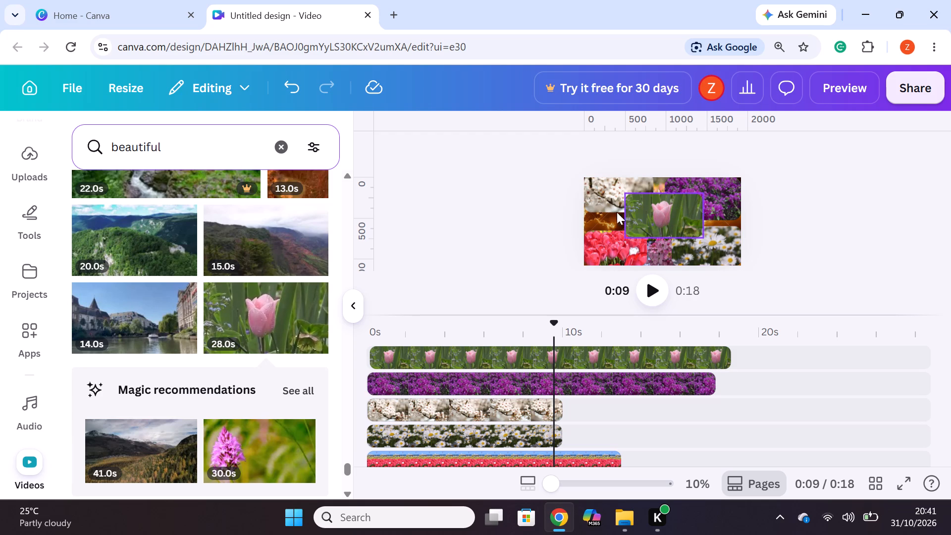
Replace the orange clouds background clip with the recommended 30.0s pink wildflower clip.
{"action": "scroll", "coordinate": [387, 385], "scroll_direction": "down", "scroll_amount": 7}
{"action": "scroll", "coordinate": [466, 358], "scroll_direction": "up", "scroll_amount": 2}
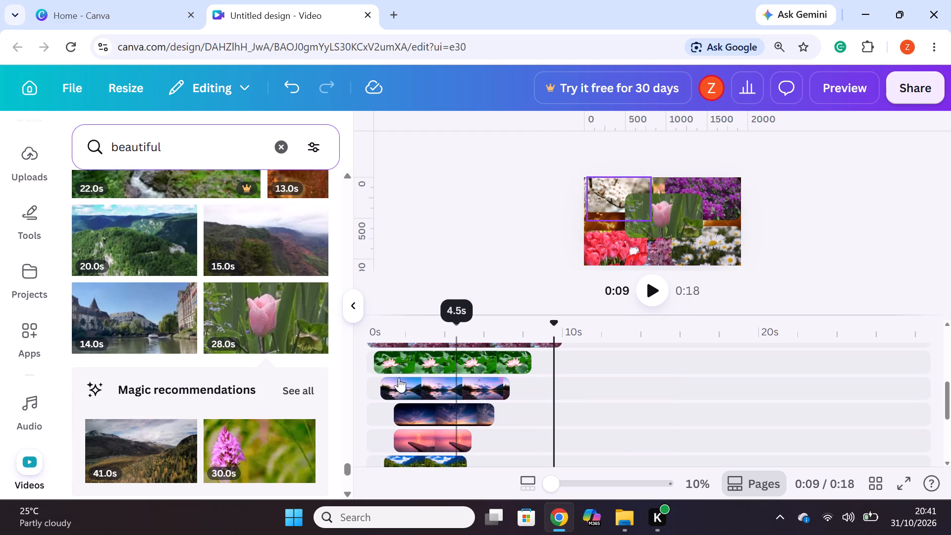
{"action": "scroll", "coordinate": [259, 419], "scroll_direction": "down", "scroll_amount": 2}
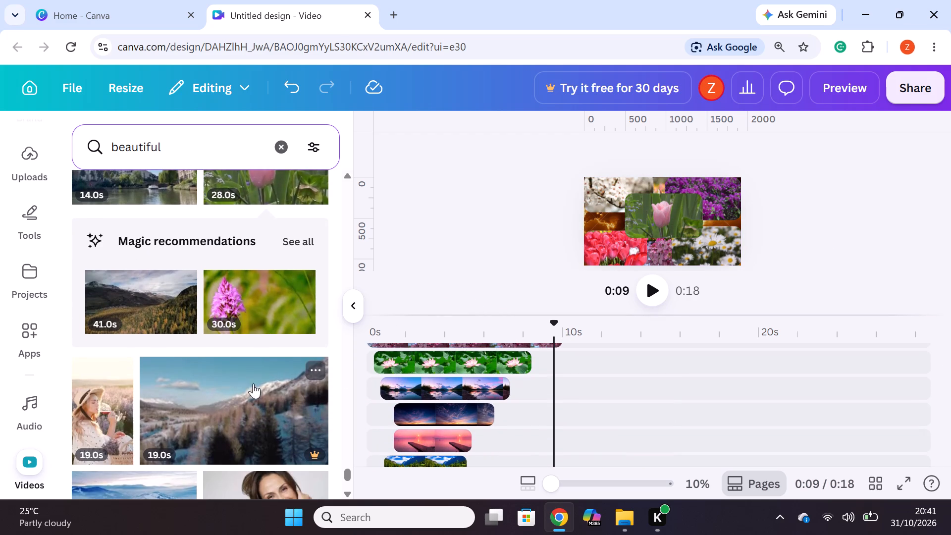
{"action": "scroll", "coordinate": [369, 369], "scroll_direction": "down", "scroll_amount": 2}
{"action": "scroll", "coordinate": [375, 357], "scroll_direction": "up", "scroll_amount": 1}
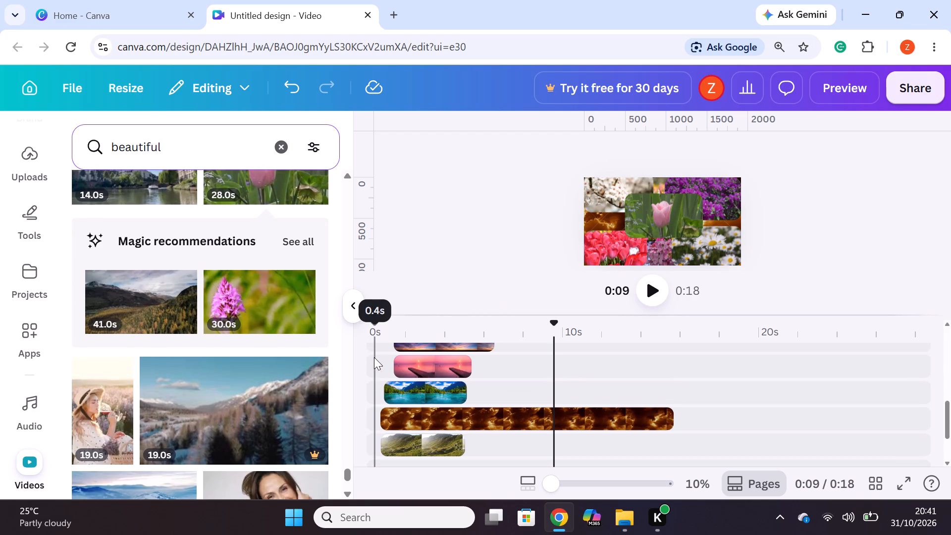
{"action": "left_click_drag", "start_coordinate": [276, 303], "coordinate": [445, 410]}
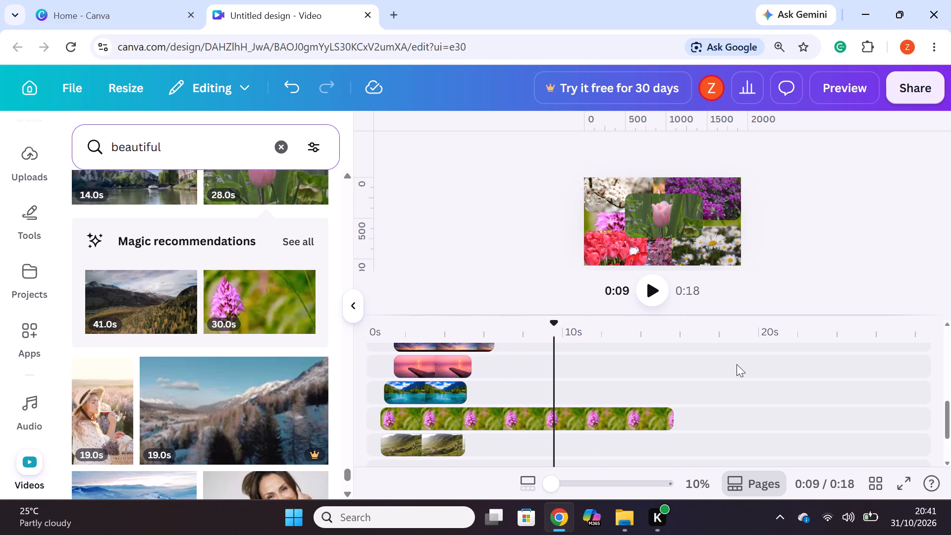
Find the 1:00 clip of purple blossoms against a cloudy sky and add it as a new top layer.
{"action": "scroll", "coordinate": [684, 351], "scroll_direction": "up", "scroll_amount": 10}
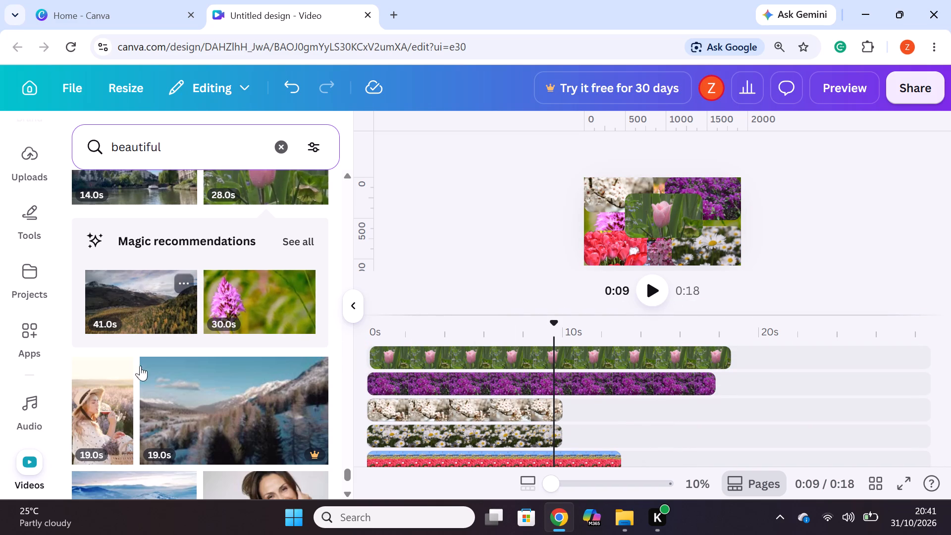
{"action": "scroll", "coordinate": [168, 343], "scroll_direction": "down", "scroll_amount": 6}
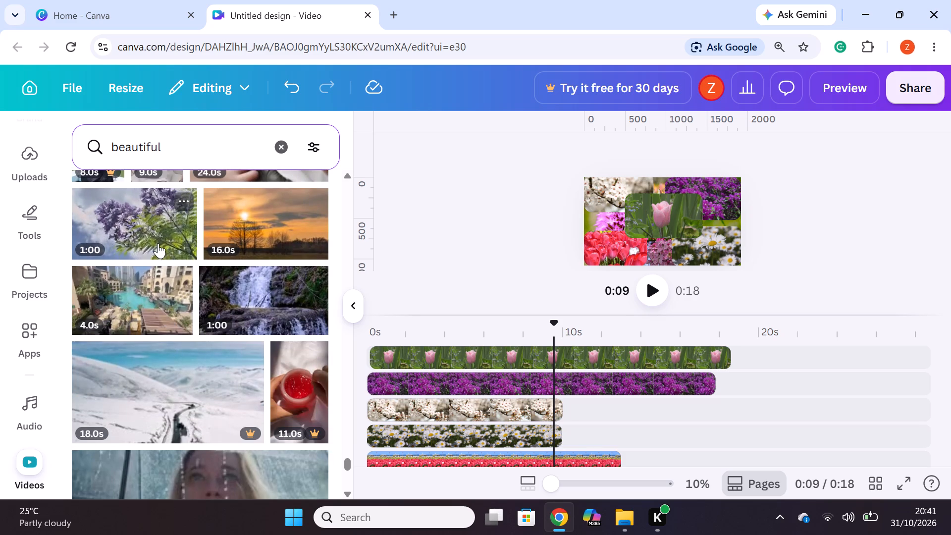
{"action": "left_click_drag", "start_coordinate": [158, 243], "coordinate": [458, 345]}
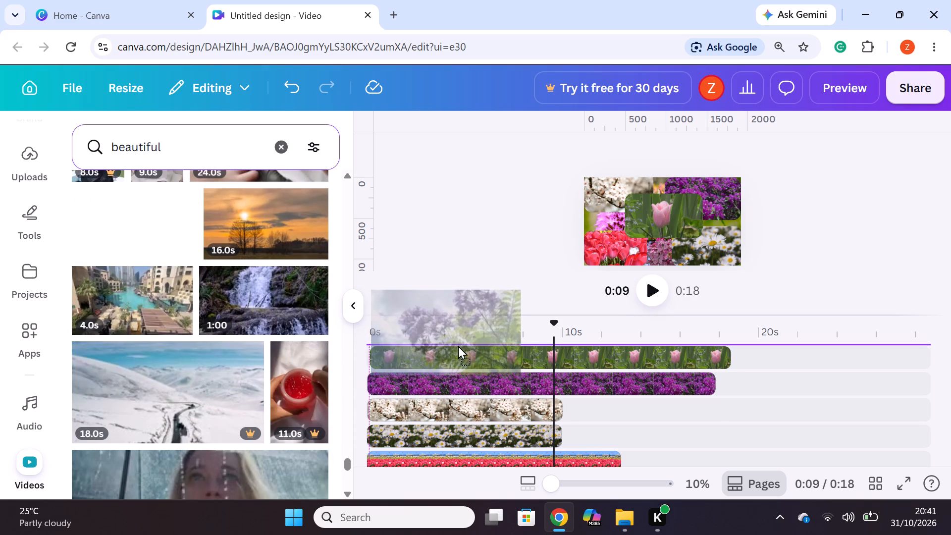
{"action": "left_click_drag", "start_coordinate": [458, 345], "coordinate": [459, 345]}
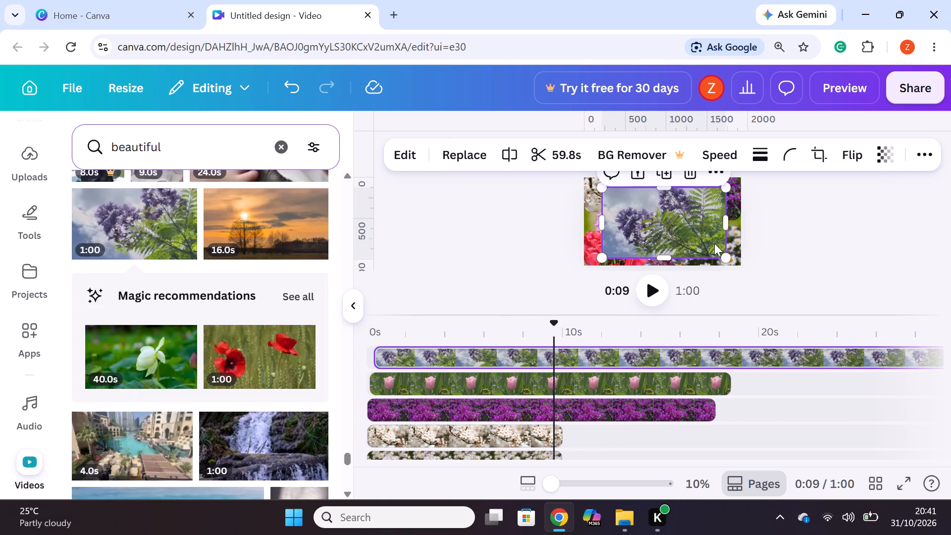
Round the corners of the new purple blossoms clip.
{"action": "left_click", "coordinate": [798, 153]}
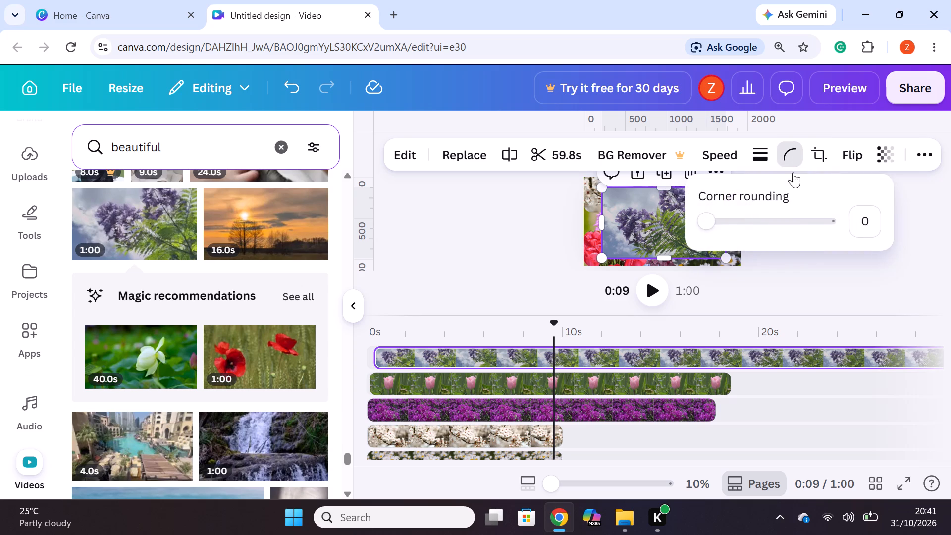
{"action": "left_click_drag", "start_coordinate": [799, 222], "coordinate": [858, 219]}
{"action": "left_click", "coordinate": [890, 269]}
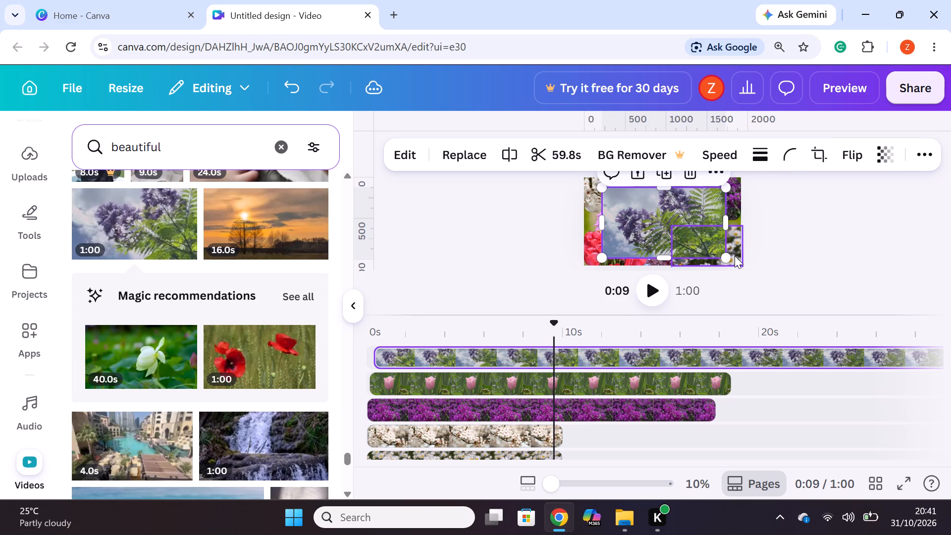
Shrink the purple blossoms clip and centre it on the canvas over the pink tulip frame.
{"action": "left_click_drag", "start_coordinate": [727, 256], "coordinate": [687, 213]}
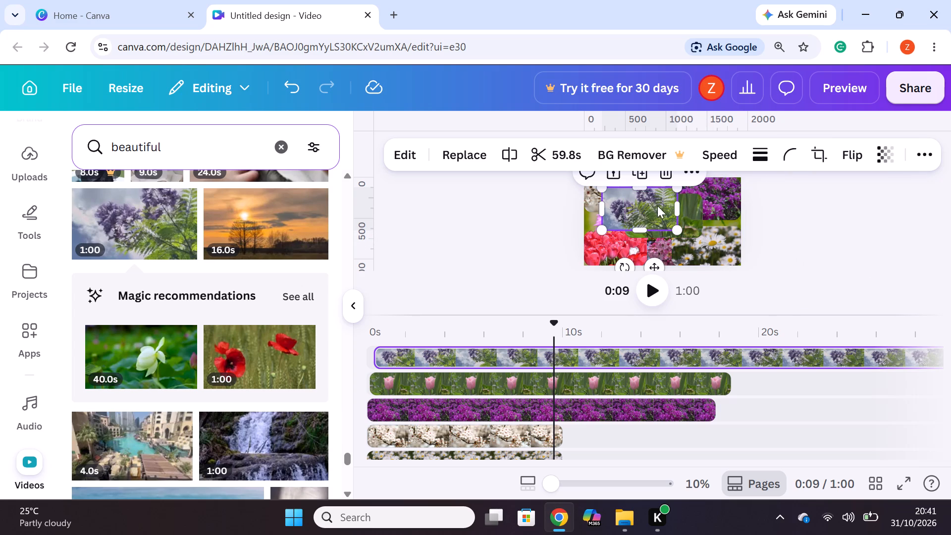
{"action": "left_click_drag", "start_coordinate": [625, 207], "coordinate": [649, 214]}
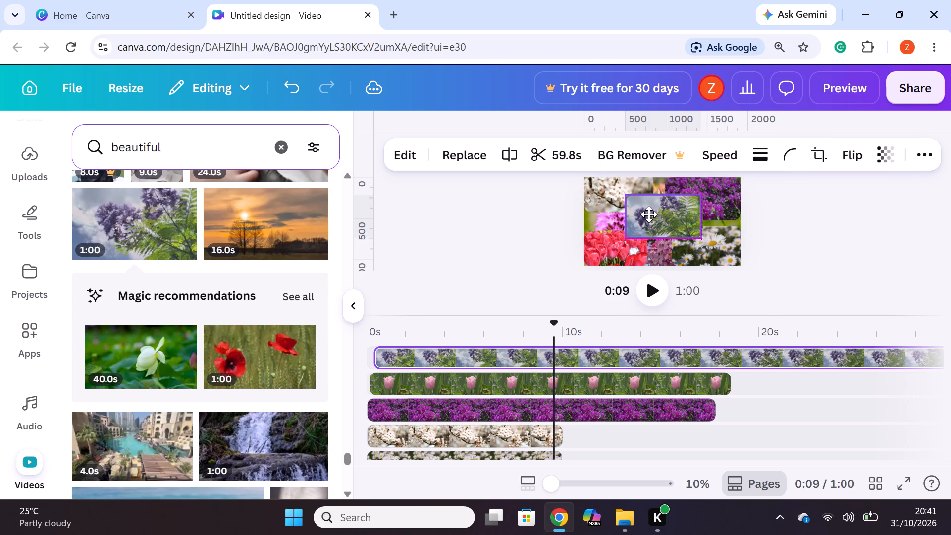
{"action": "left_click_drag", "start_coordinate": [649, 214], "coordinate": [649, 214]}
{"action": "left_click", "coordinate": [798, 251]}
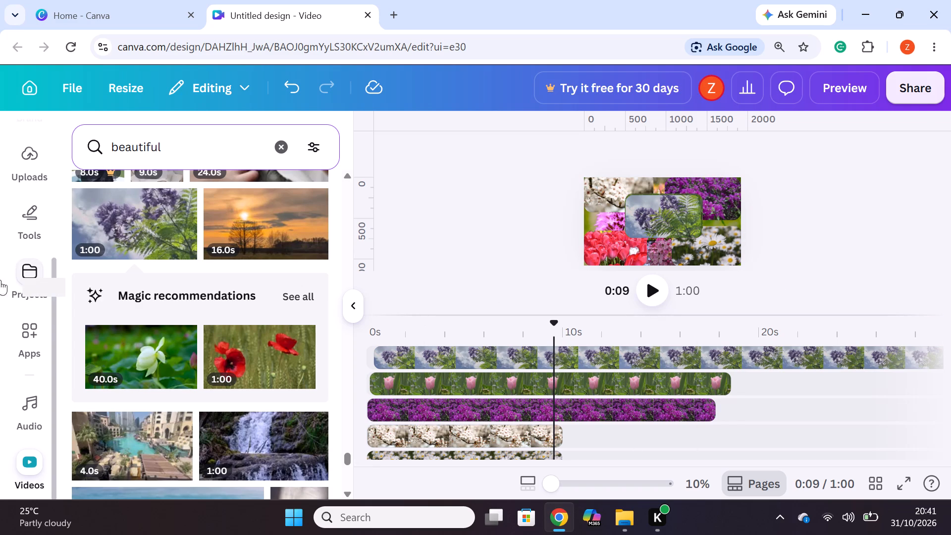
Find the 31.0s purple poppy field clip and add it as a new layer above the purple blossoms clip.
{"action": "scroll", "coordinate": [121, 378], "scroll_direction": "down", "scroll_amount": 4}
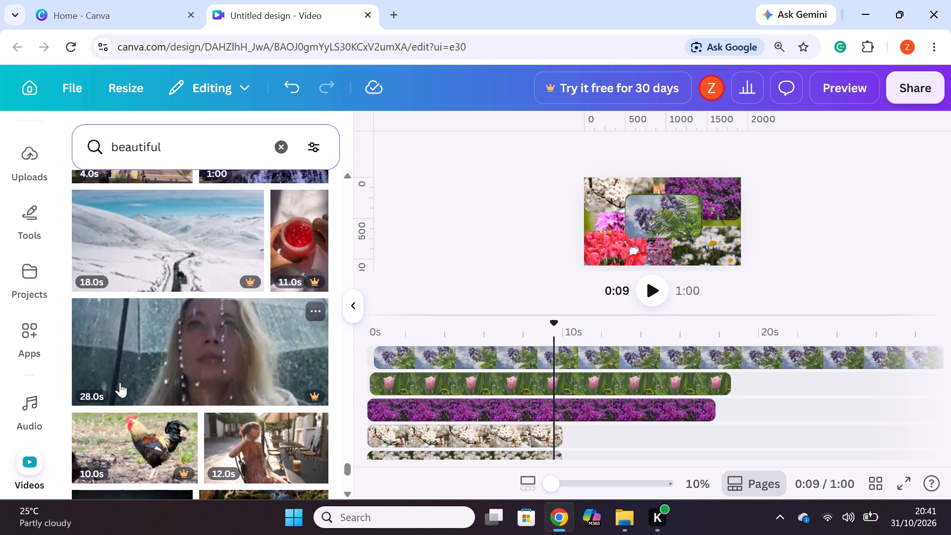
{"action": "scroll", "coordinate": [120, 383], "scroll_direction": "down", "scroll_amount": 9}
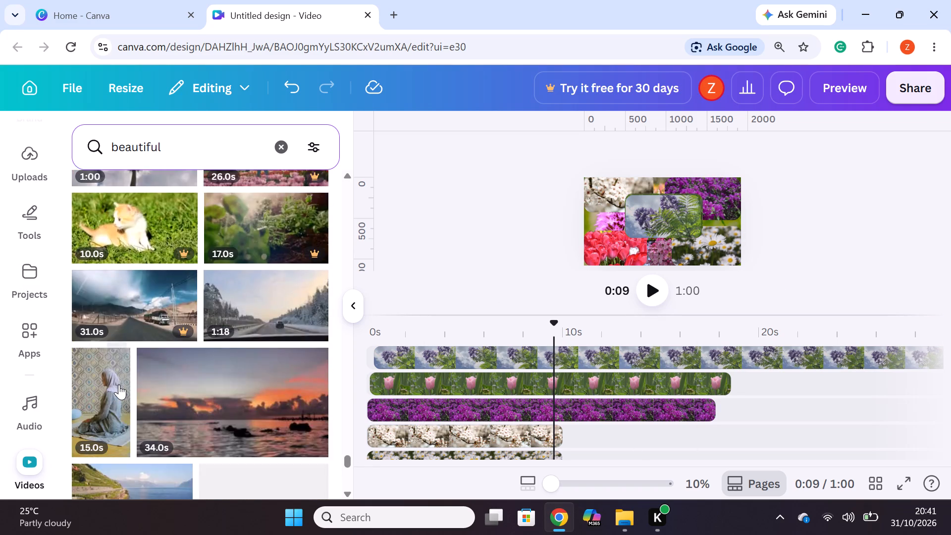
{"action": "scroll", "coordinate": [119, 384], "scroll_direction": "down", "scroll_amount": 4}
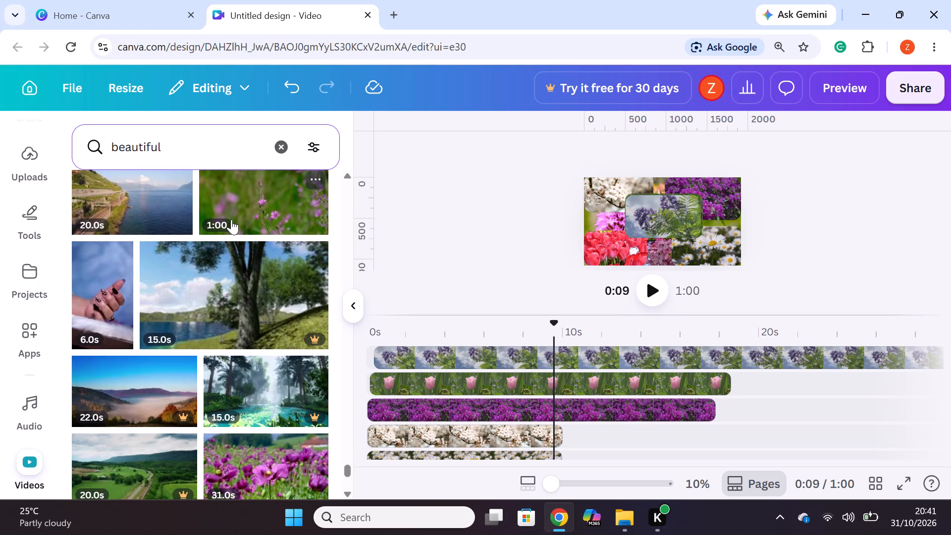
{"action": "left_click_drag", "start_coordinate": [237, 471], "coordinate": [413, 346]}
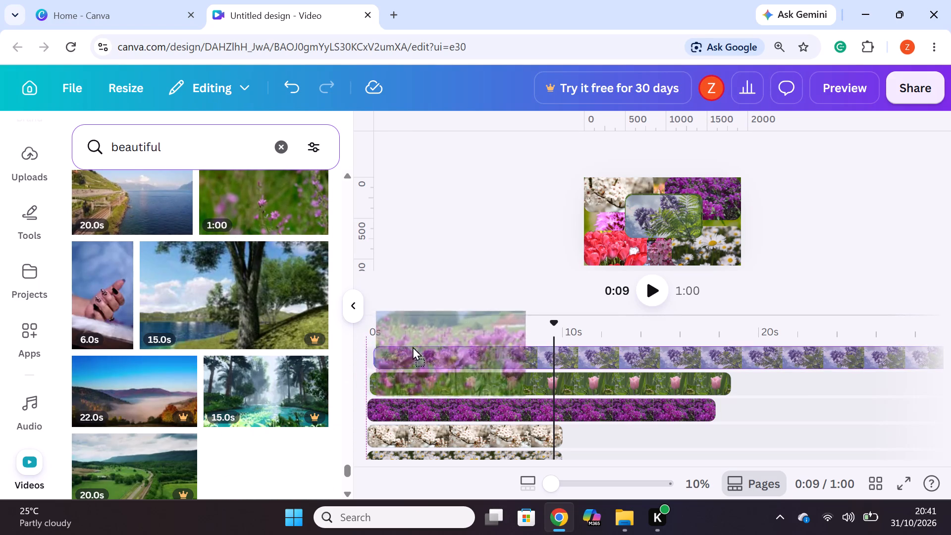
{"action": "left_click_drag", "start_coordinate": [413, 346], "coordinate": [446, 345]}
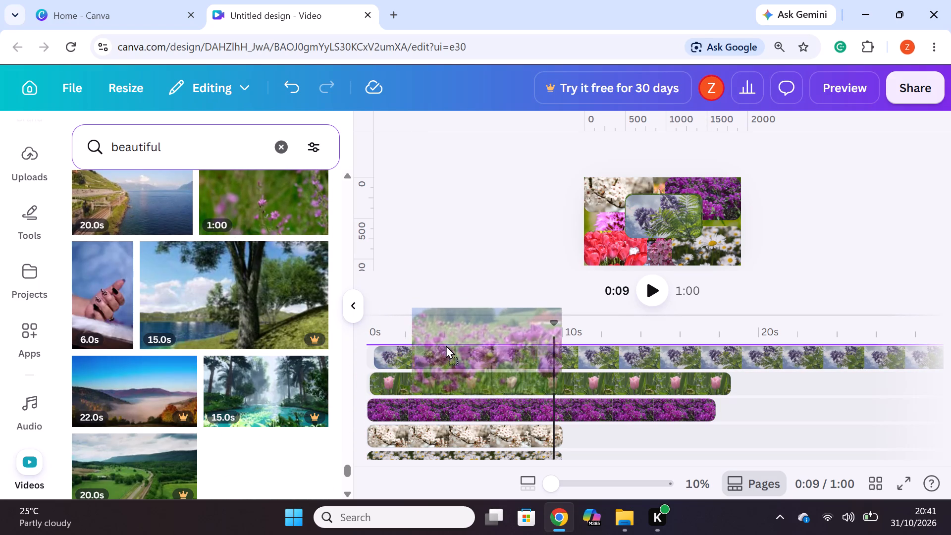
{"action": "left_click_drag", "start_coordinate": [446, 345], "coordinate": [443, 345]}
Move the purple poppy field clip along its layer so that it starts at 0s.
{"action": "left_click_drag", "start_coordinate": [454, 349], "coordinate": [451, 352]}
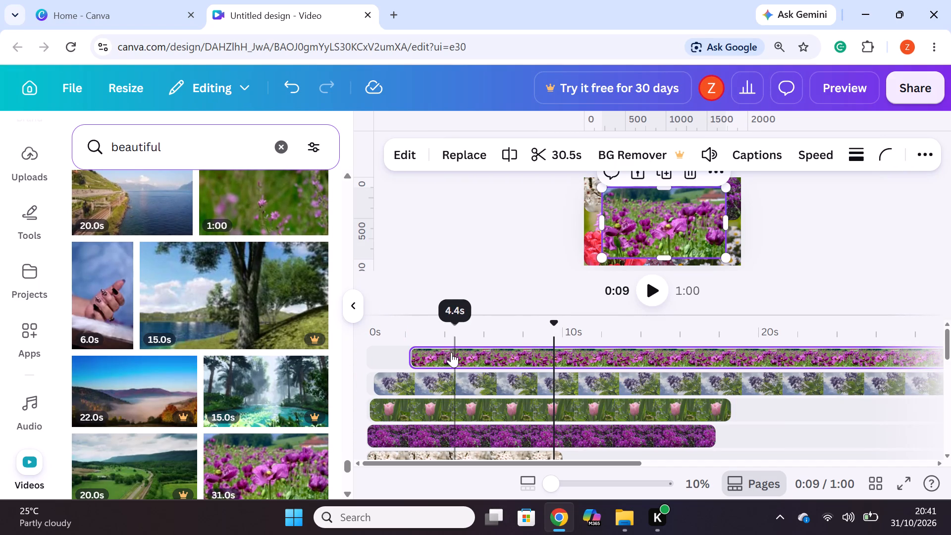
{"action": "left_click_drag", "start_coordinate": [451, 352], "coordinate": [395, 357]}
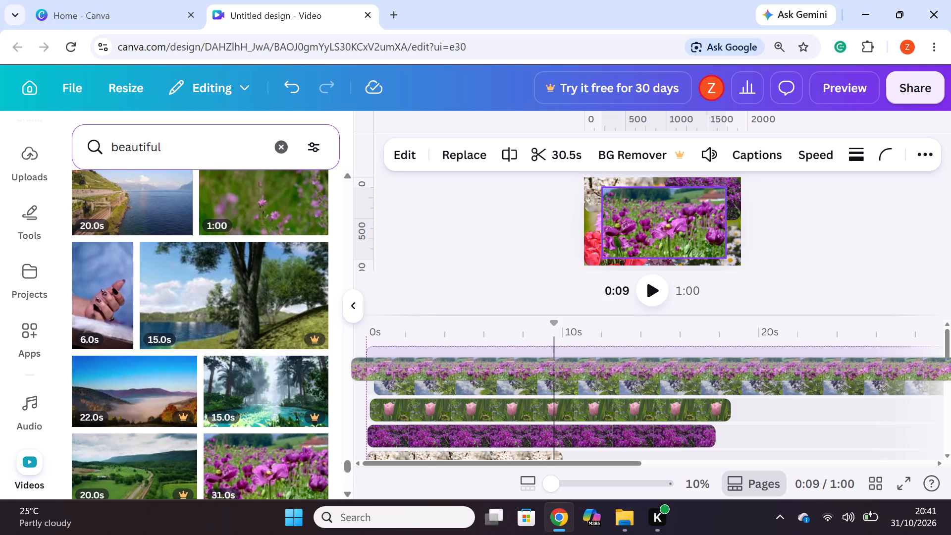
{"action": "left_click_drag", "start_coordinate": [395, 357], "coordinate": [405, 347]}
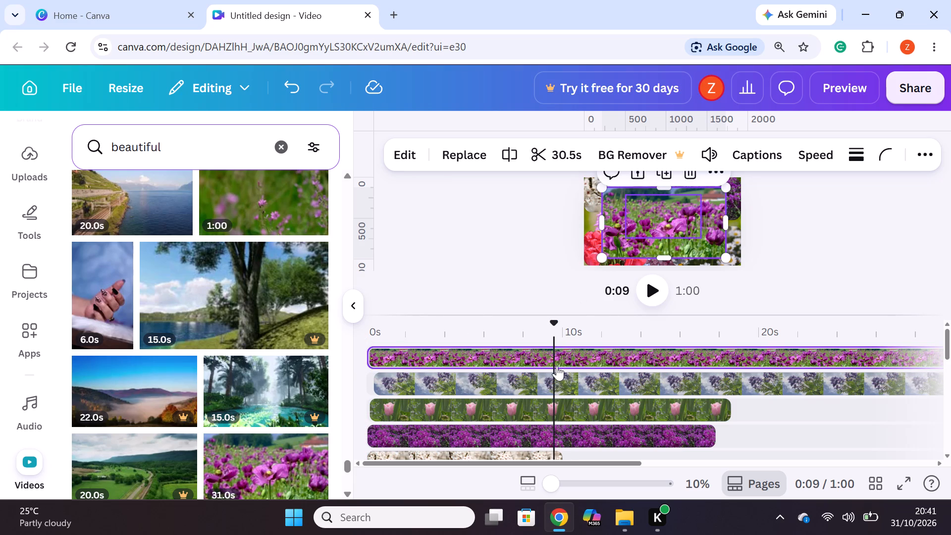
Split the purple blossoms clip at 19.2s and delete the part after the cut.
{"action": "scroll", "coordinate": [780, 378], "scroll_direction": "down", "scroll_amount": 2}
{"action": "scroll", "coordinate": [780, 378], "scroll_direction": "up", "scroll_amount": 2}
{"action": "left_click", "coordinate": [759, 383]}
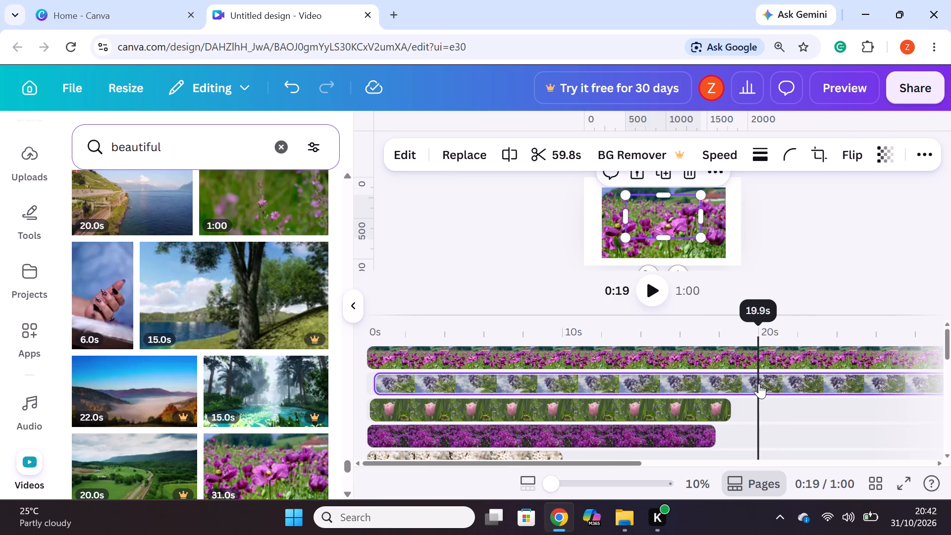
{"action": "left_click", "coordinate": [745, 384]}
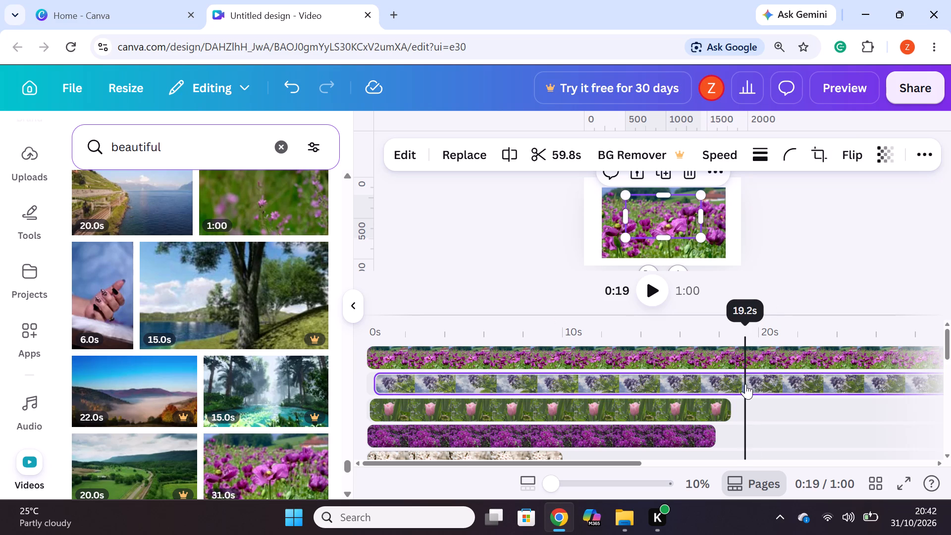
{"action": "right_click", "coordinate": [745, 384]}
{"action": "left_click", "coordinate": [751, 454]}
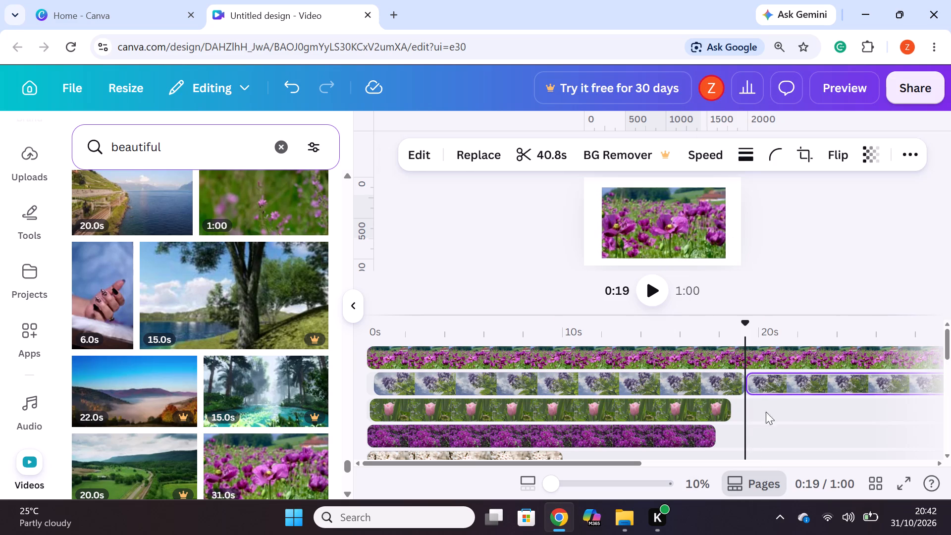
{"action": "right_click", "coordinate": [778, 387]}
{"action": "left_click", "coordinate": [775, 200]}
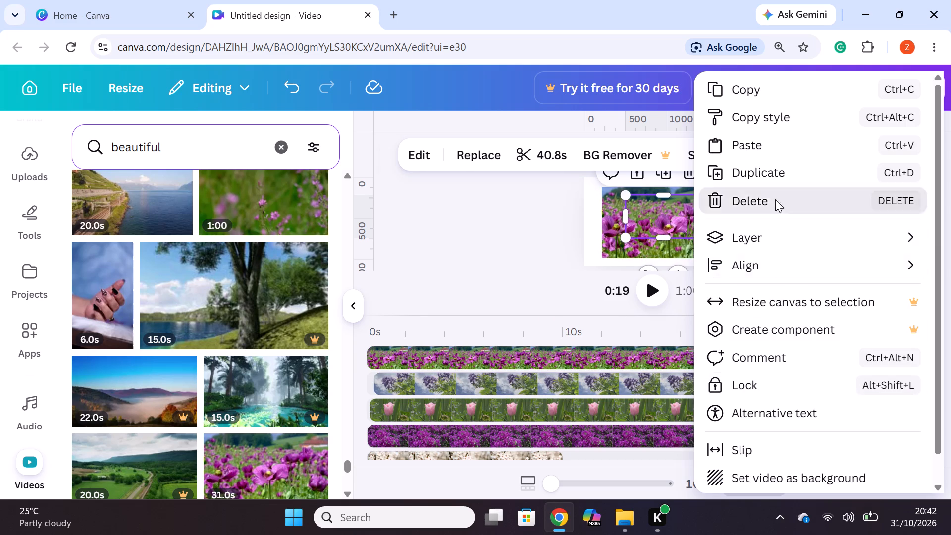
Split the purple poppy field clip at about 20s and delete the part after the cut.
{"action": "left_click", "coordinate": [763, 357]}
{"action": "right_click", "coordinate": [763, 357]}
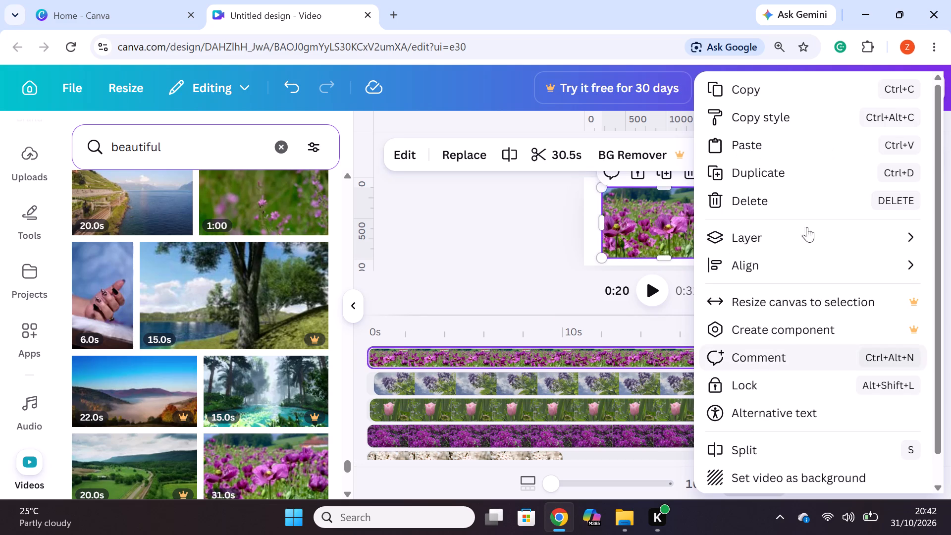
{"action": "left_click", "coordinate": [759, 458]}
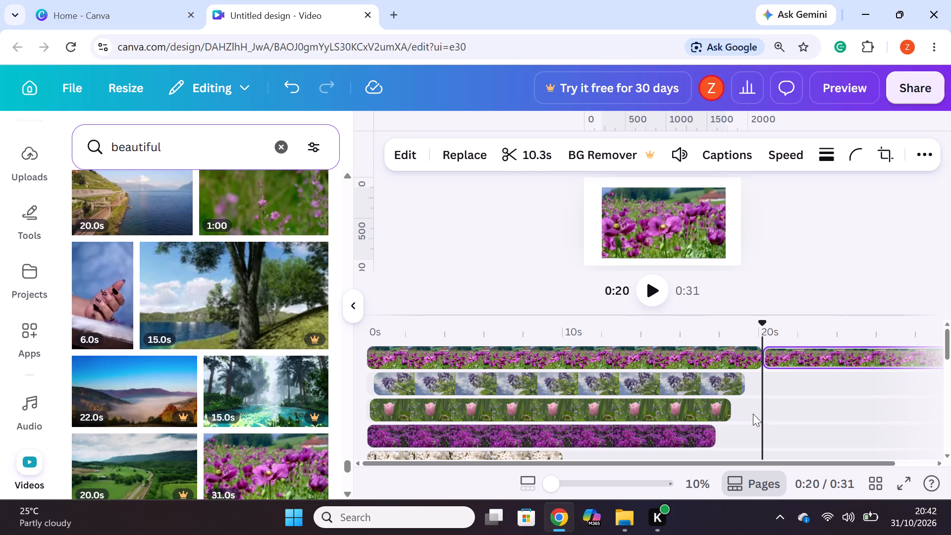
{"action": "right_click", "coordinate": [786, 354]}
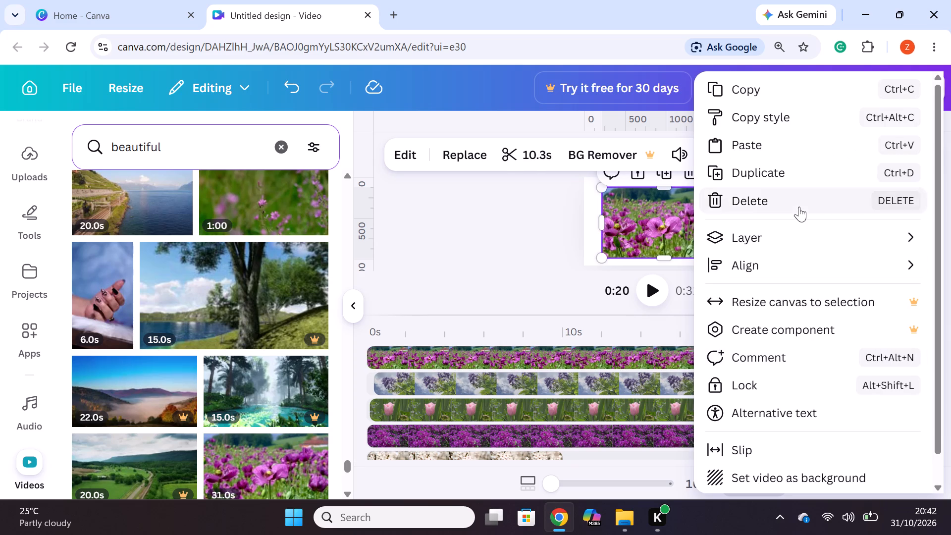
{"action": "left_click", "coordinate": [799, 207]}
Shrink the purple poppy field clip and centre it on the canvas inside the purple blossoms frame.
{"action": "left_click", "coordinate": [551, 348]}
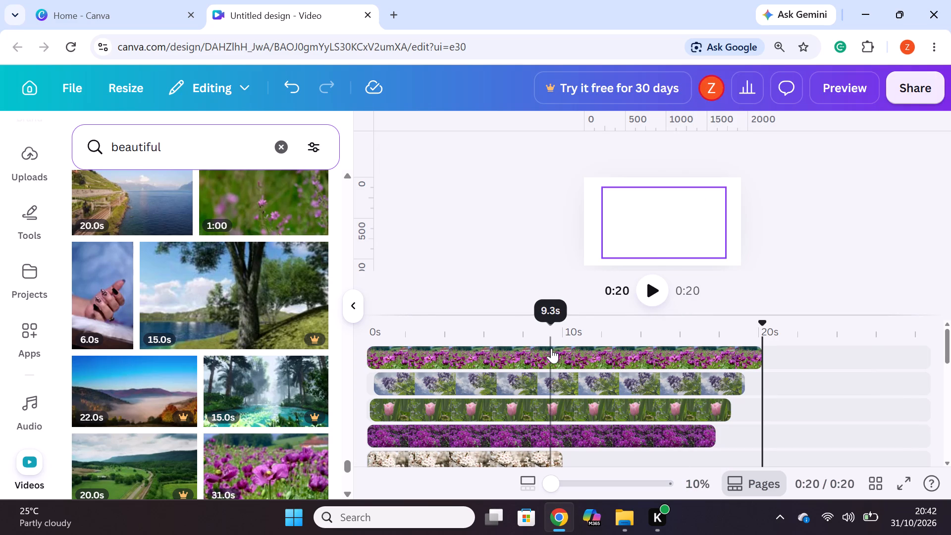
{"action": "left_click_drag", "start_coordinate": [726, 257], "coordinate": [720, 246]}
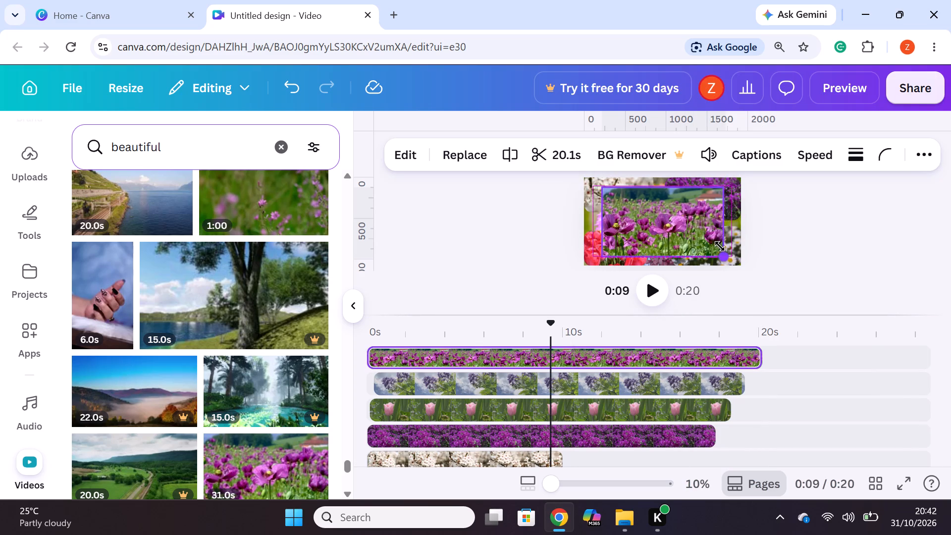
{"action": "left_click_drag", "start_coordinate": [720, 246], "coordinate": [668, 203]}
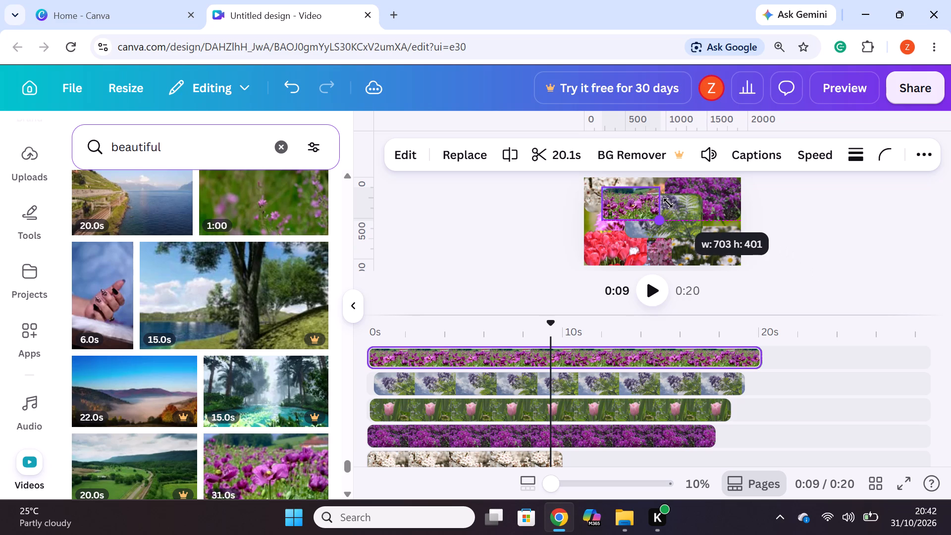
{"action": "left_click_drag", "start_coordinate": [668, 203], "coordinate": [691, 225]}
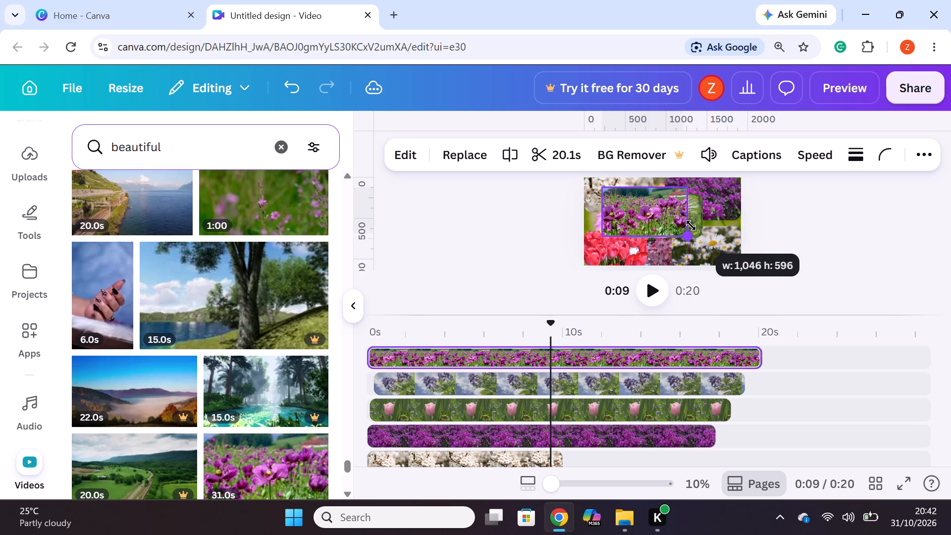
{"action": "left_click_drag", "start_coordinate": [691, 225], "coordinate": [666, 221]}
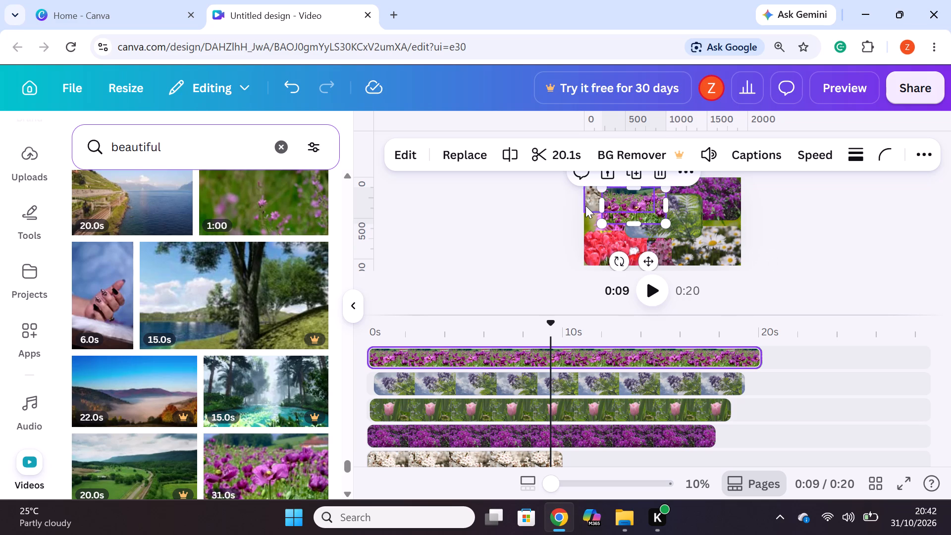
{"action": "left_click_drag", "start_coordinate": [623, 203], "coordinate": [650, 212]}
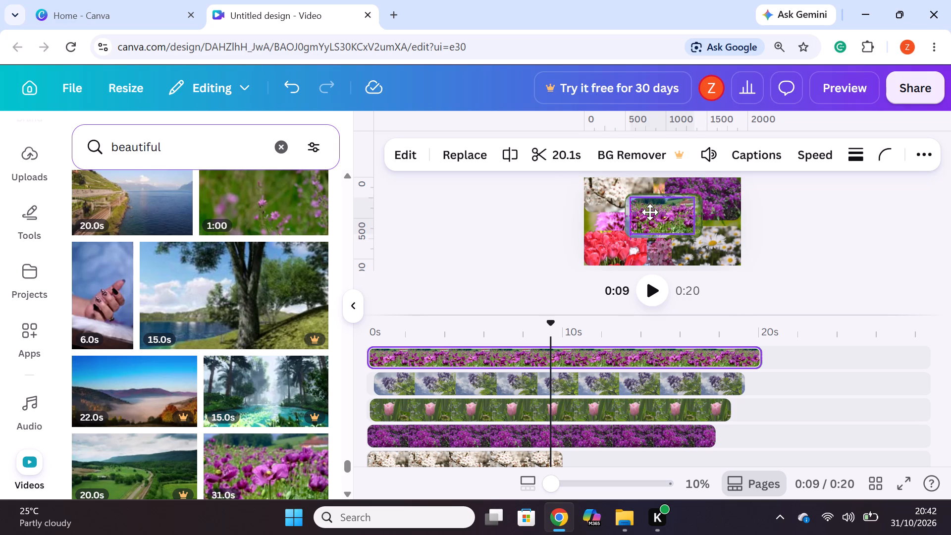
{"action": "left_click_drag", "start_coordinate": [650, 212], "coordinate": [650, 211]}
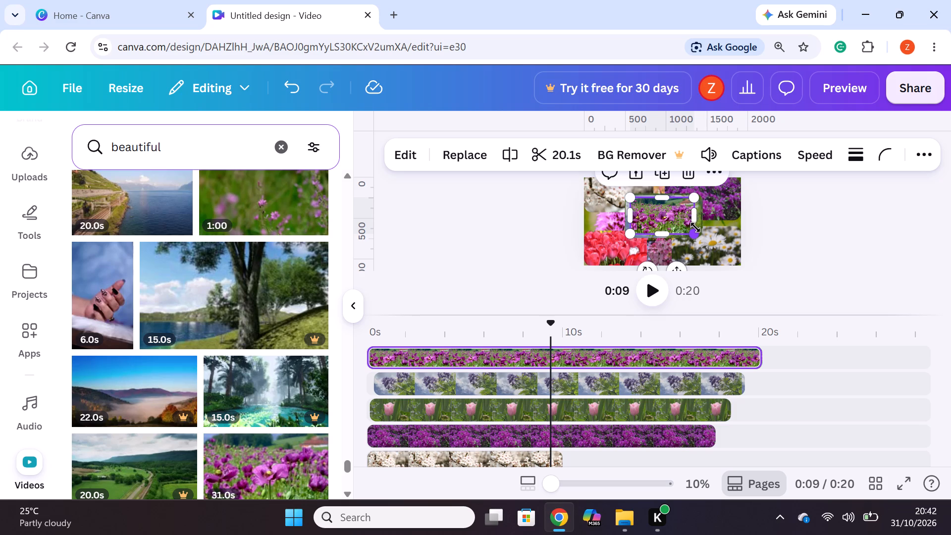
{"action": "left_click_drag", "start_coordinate": [694, 231], "coordinate": [676, 219]}
{"action": "left_click_drag", "start_coordinate": [651, 209], "coordinate": [662, 218]}
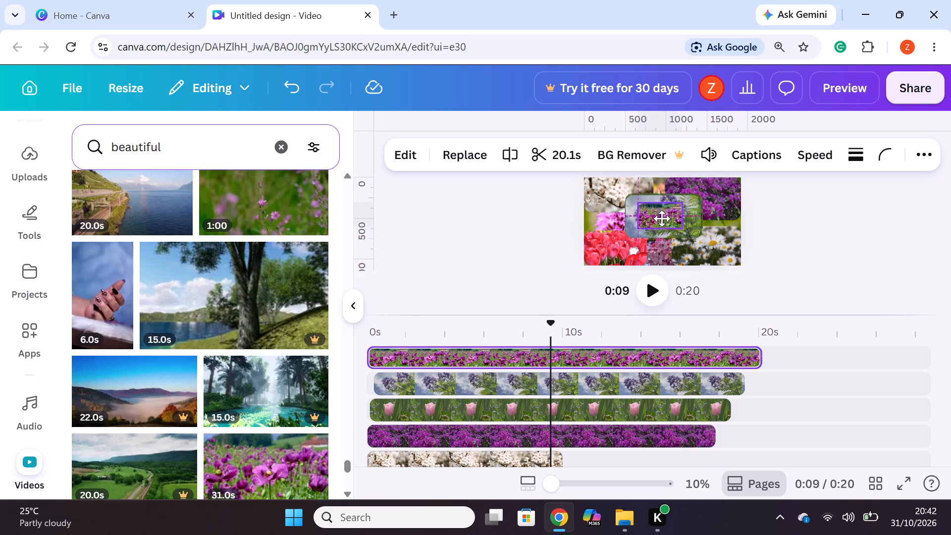
{"action": "left_click_drag", "start_coordinate": [662, 218], "coordinate": [660, 215]}
{"action": "left_click", "coordinate": [842, 256]}
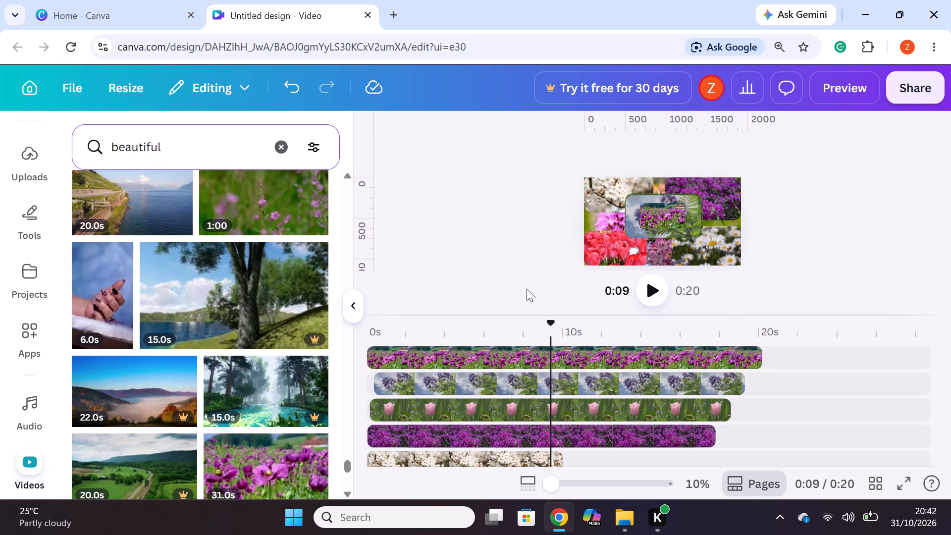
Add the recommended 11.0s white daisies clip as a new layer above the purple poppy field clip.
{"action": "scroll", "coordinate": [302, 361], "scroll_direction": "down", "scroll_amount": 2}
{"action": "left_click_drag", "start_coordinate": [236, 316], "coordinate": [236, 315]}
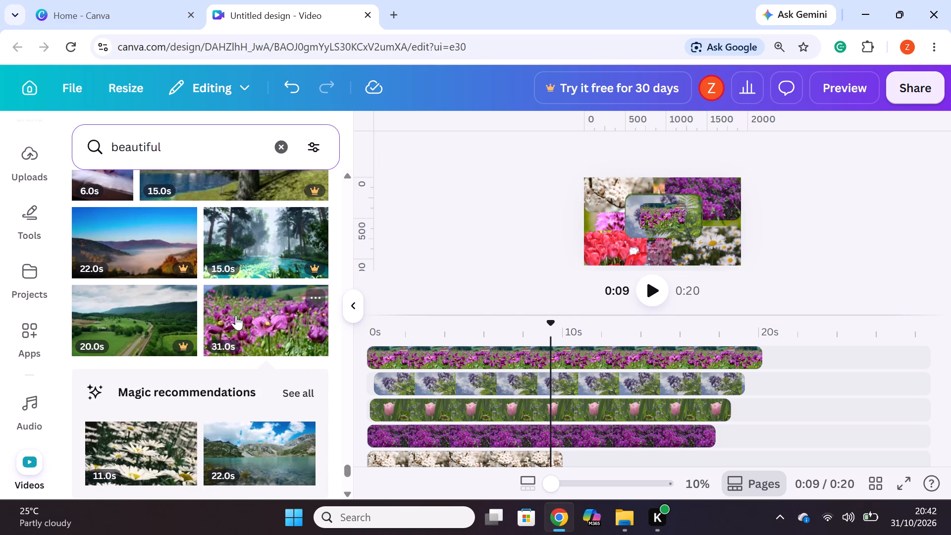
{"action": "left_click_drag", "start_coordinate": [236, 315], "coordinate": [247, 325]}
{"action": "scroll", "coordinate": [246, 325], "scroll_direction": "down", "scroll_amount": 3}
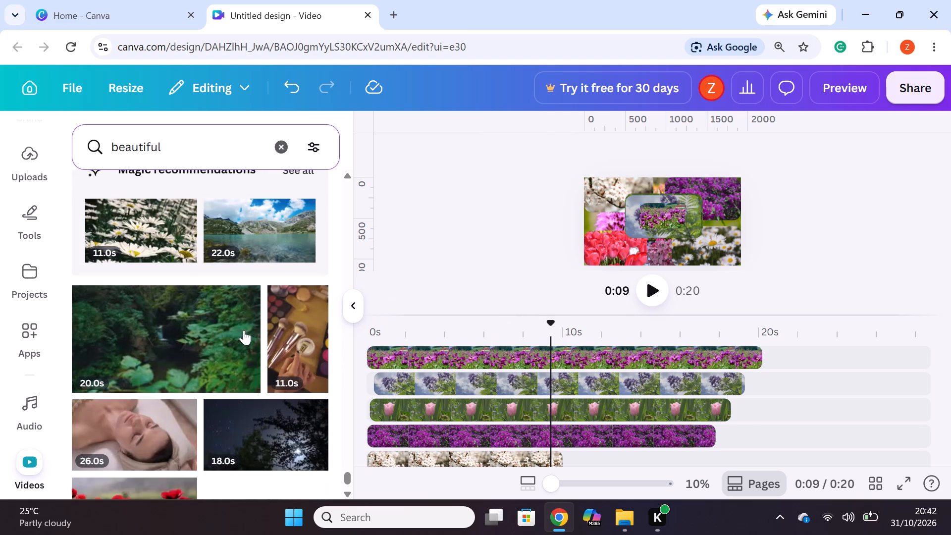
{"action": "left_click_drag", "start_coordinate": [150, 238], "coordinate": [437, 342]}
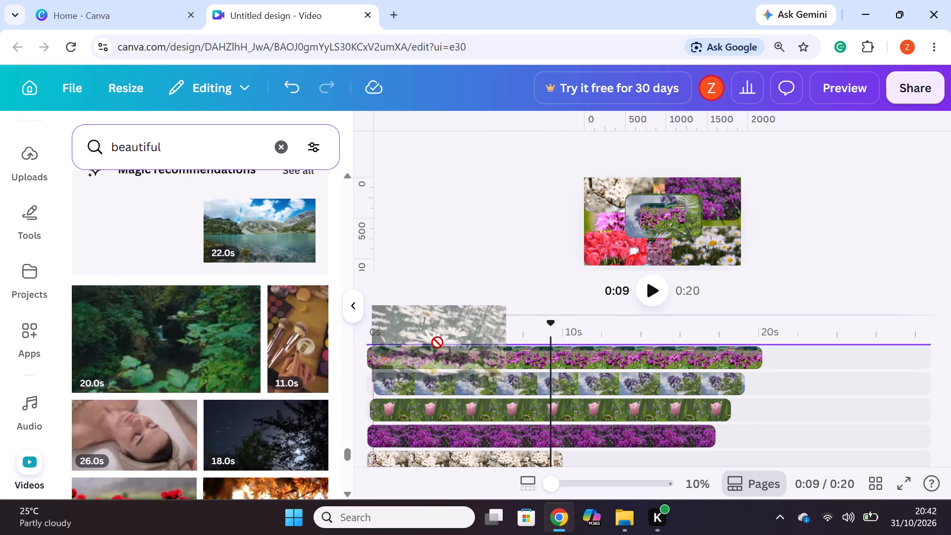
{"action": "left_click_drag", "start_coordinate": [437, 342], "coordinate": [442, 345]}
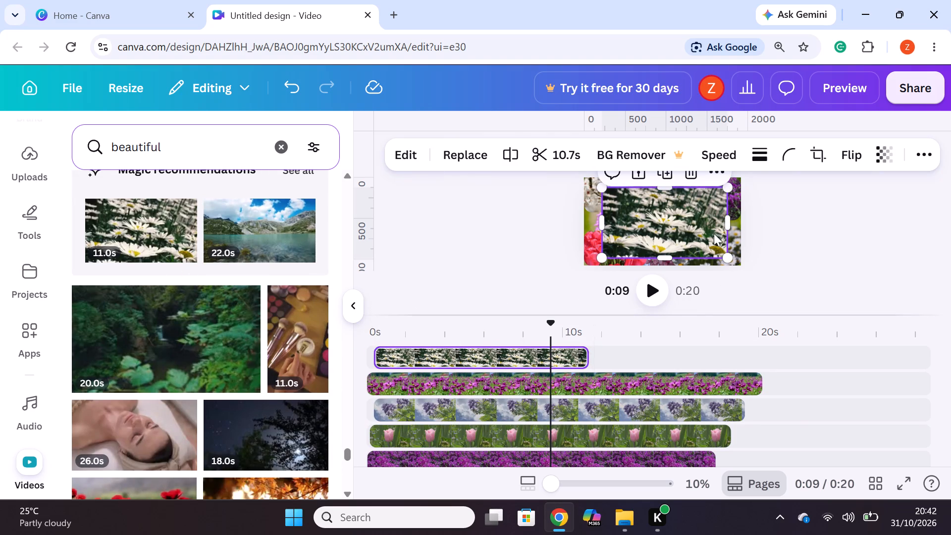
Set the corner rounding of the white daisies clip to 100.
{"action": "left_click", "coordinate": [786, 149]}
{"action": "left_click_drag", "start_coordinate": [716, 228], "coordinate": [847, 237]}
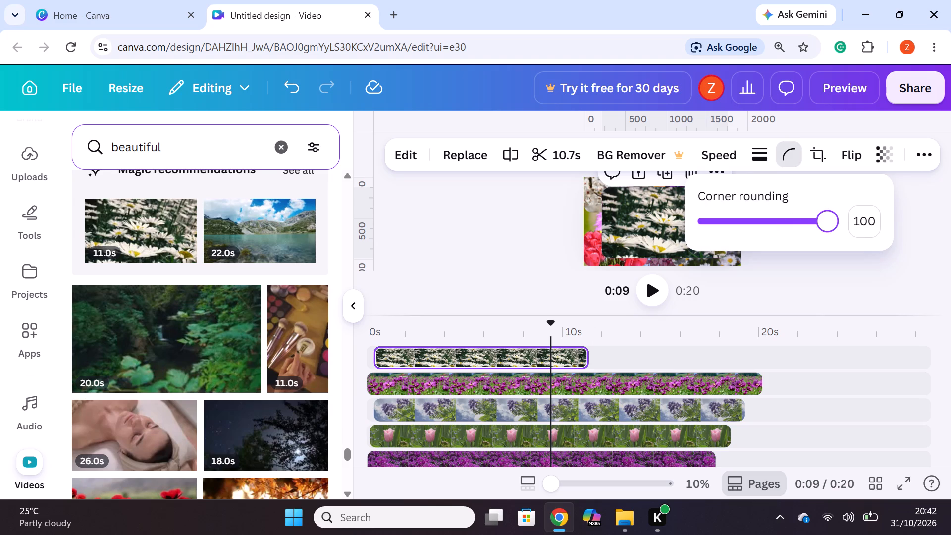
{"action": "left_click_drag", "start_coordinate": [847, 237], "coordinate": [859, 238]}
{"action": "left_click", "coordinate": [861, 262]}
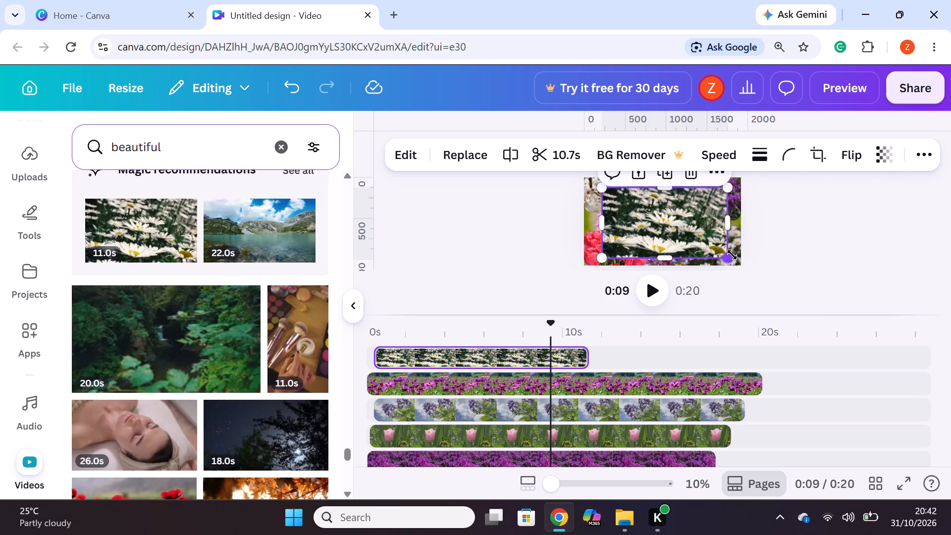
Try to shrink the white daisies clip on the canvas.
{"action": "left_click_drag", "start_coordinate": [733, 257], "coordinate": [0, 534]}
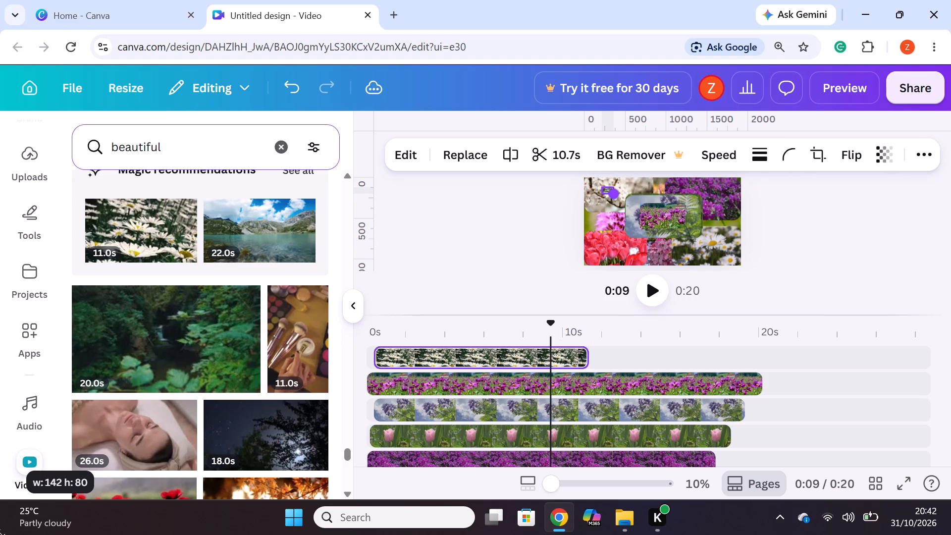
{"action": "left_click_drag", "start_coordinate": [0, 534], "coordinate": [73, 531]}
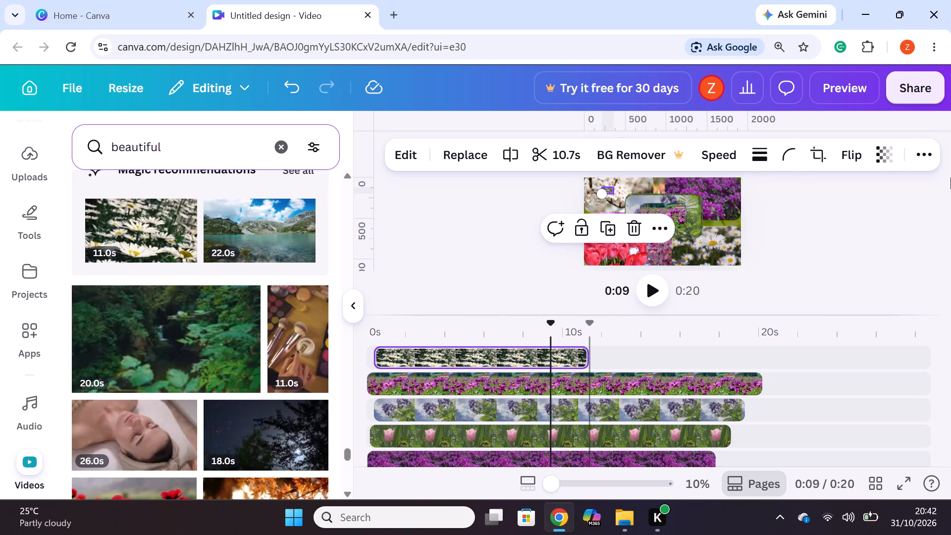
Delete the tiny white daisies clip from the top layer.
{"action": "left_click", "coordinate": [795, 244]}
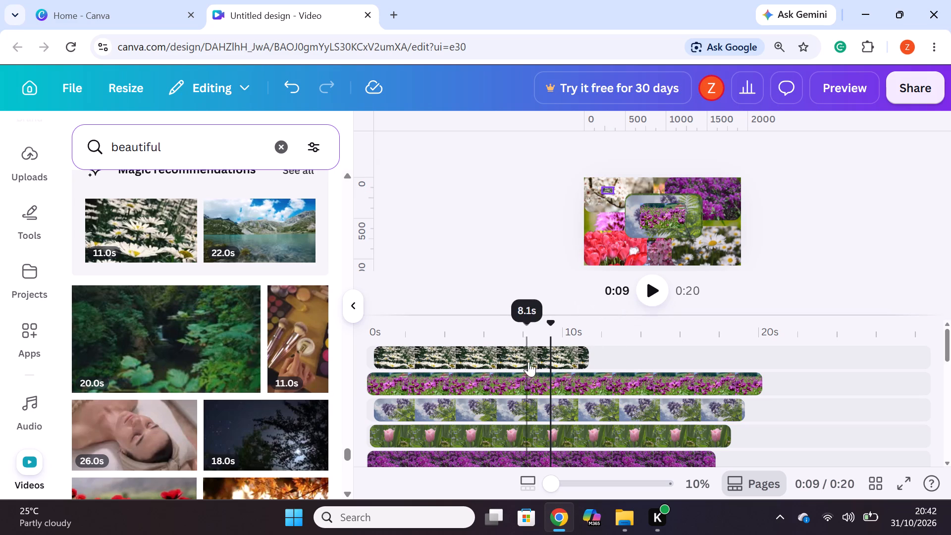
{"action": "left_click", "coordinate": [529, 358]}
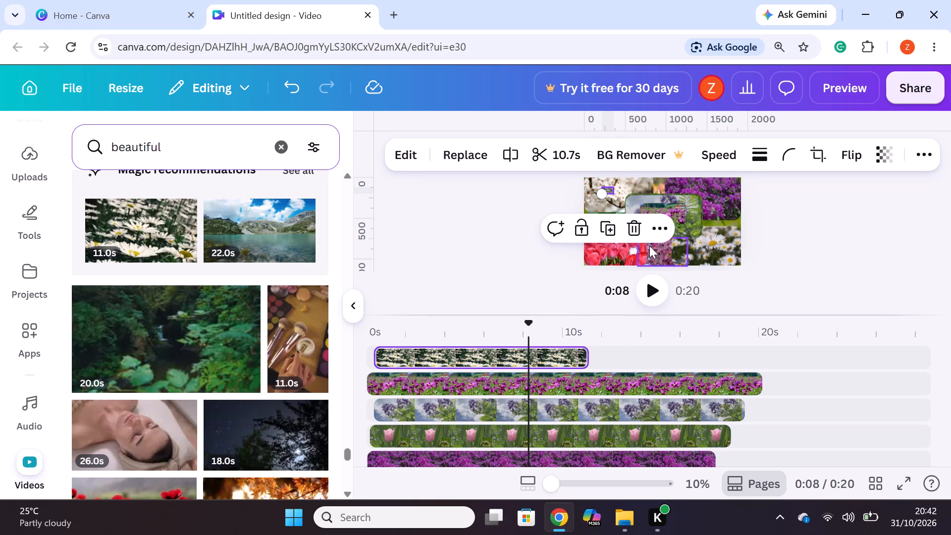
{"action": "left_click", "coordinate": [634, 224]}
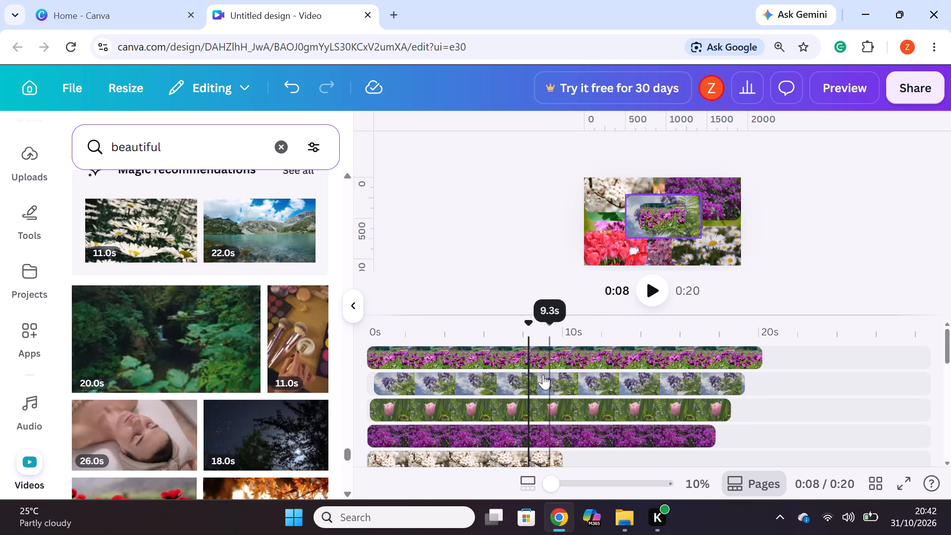
Add the 11.0s white daisies clip as a new top layer and move it close to the start of the timeline.
{"action": "scroll", "coordinate": [181, 369], "scroll_direction": "down", "scroll_amount": 4}
{"action": "scroll", "coordinate": [181, 369], "scroll_direction": "up", "scroll_amount": 5}
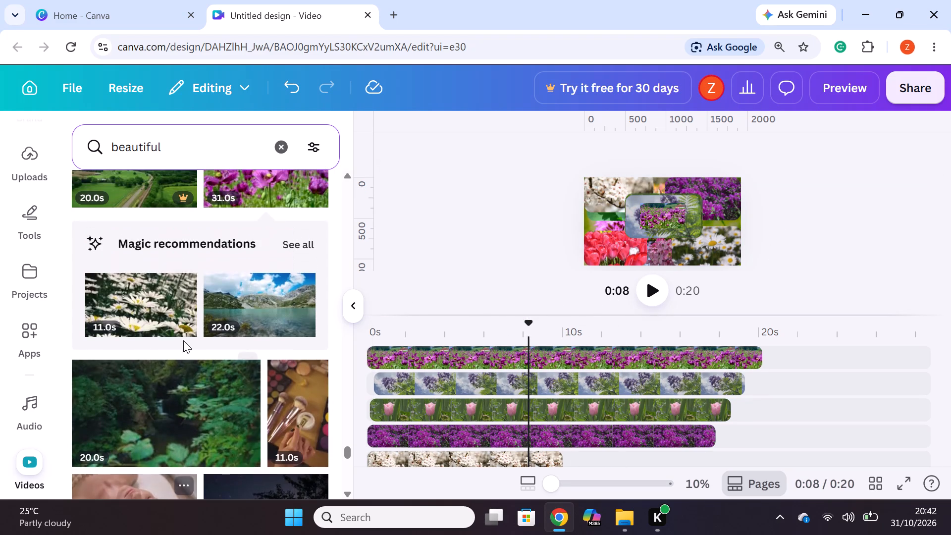
{"action": "left_click_drag", "start_coordinate": [142, 297], "coordinate": [529, 343]}
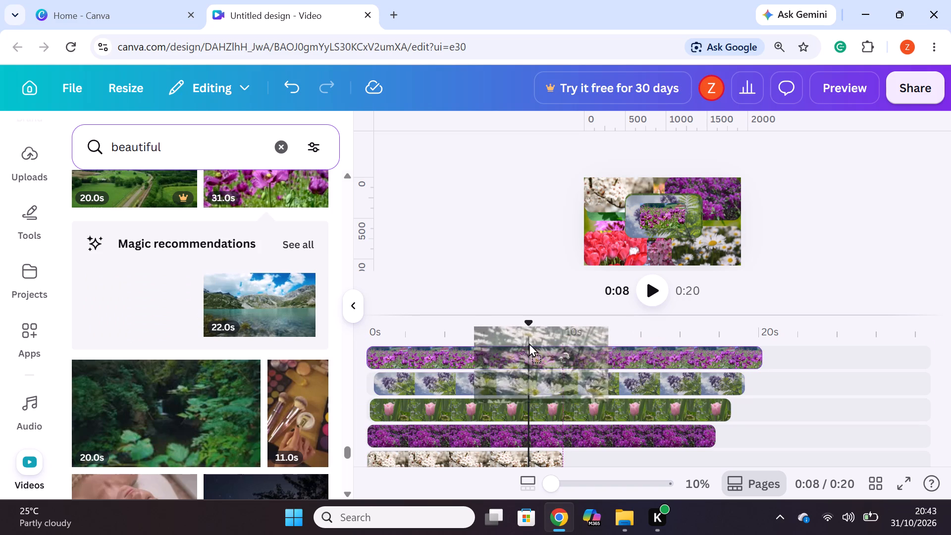
{"action": "left_click_drag", "start_coordinate": [529, 343], "coordinate": [524, 343]}
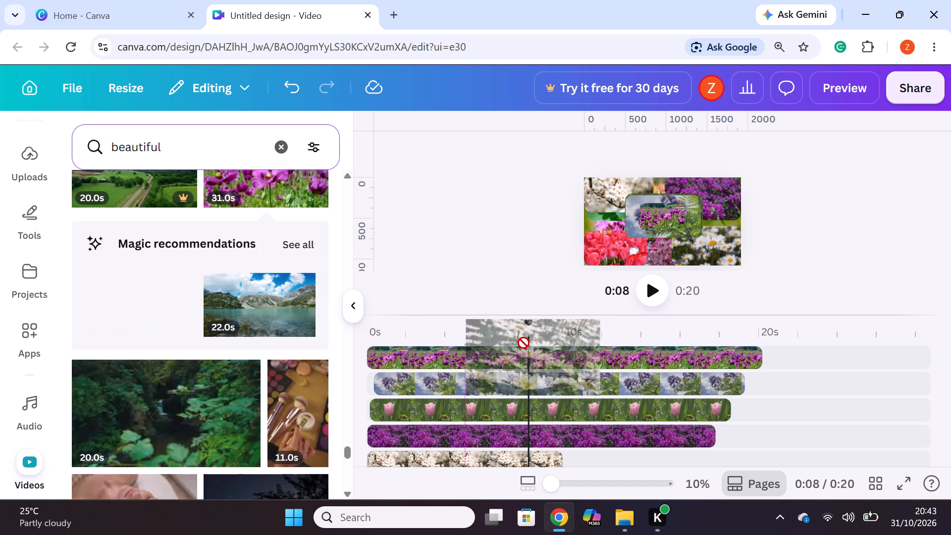
{"action": "left_click_drag", "start_coordinate": [524, 343], "coordinate": [524, 346]}
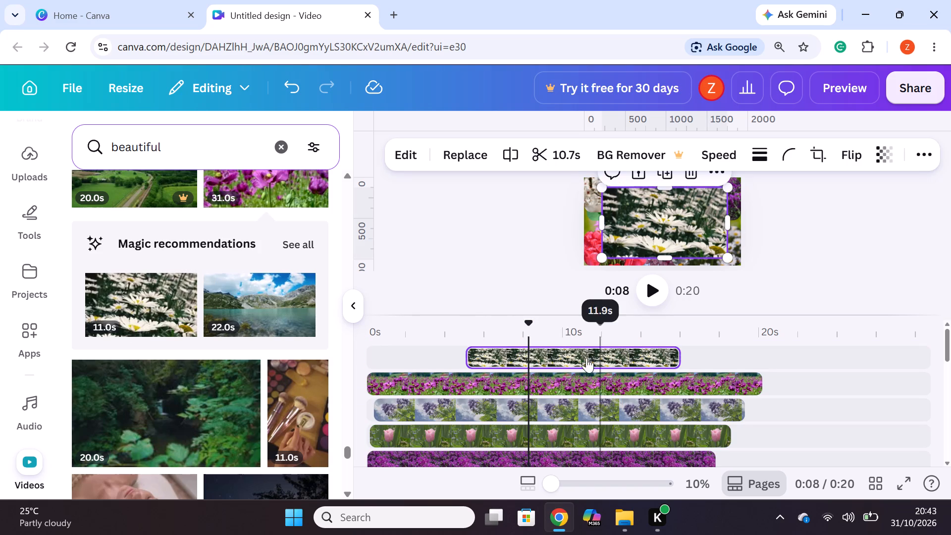
{"action": "left_click_drag", "start_coordinate": [581, 363], "coordinate": [495, 359]}
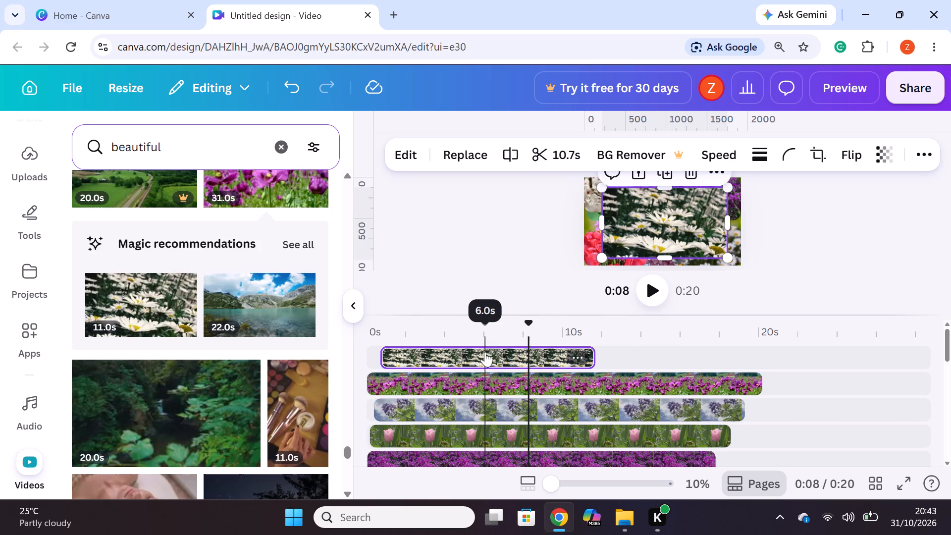
Round the corners of the white daisies clip to the maximum.
{"action": "left_click", "coordinate": [484, 351]}
{"action": "left_click", "coordinate": [783, 152]}
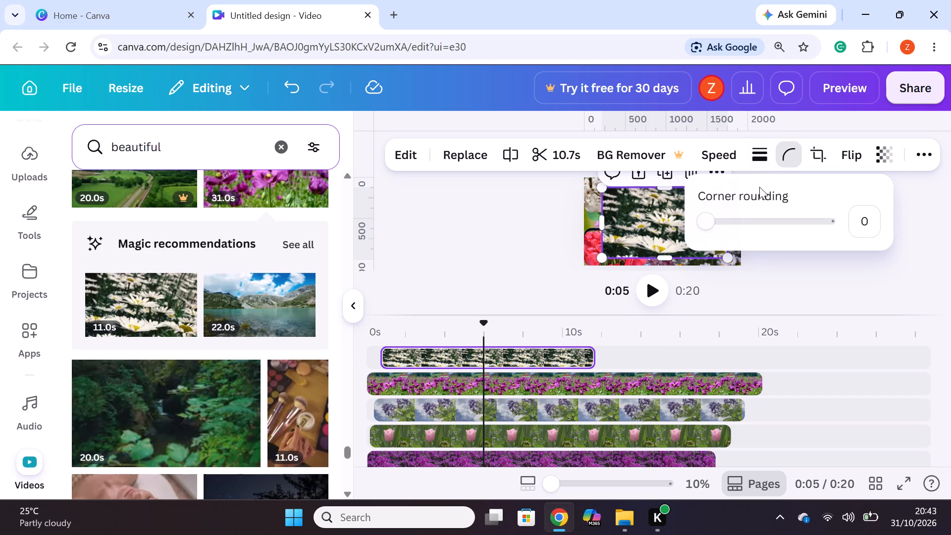
{"action": "left_click_drag", "start_coordinate": [718, 225], "coordinate": [863, 232]}
{"action": "left_click", "coordinate": [828, 266]}
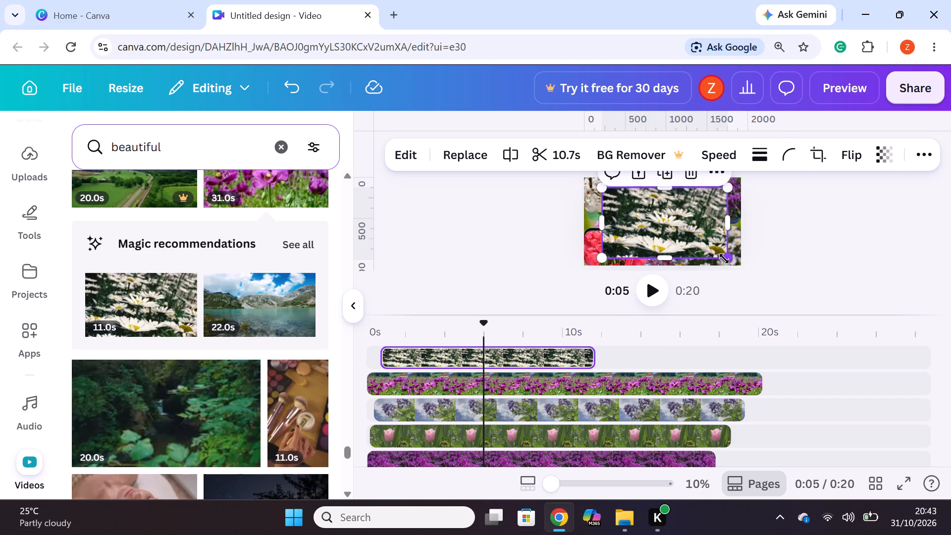
Shrink the white daisies clip and place it in the lower-left part of the central rounded frame.
{"action": "left_click_drag", "start_coordinate": [729, 260], "coordinate": [679, 229]}
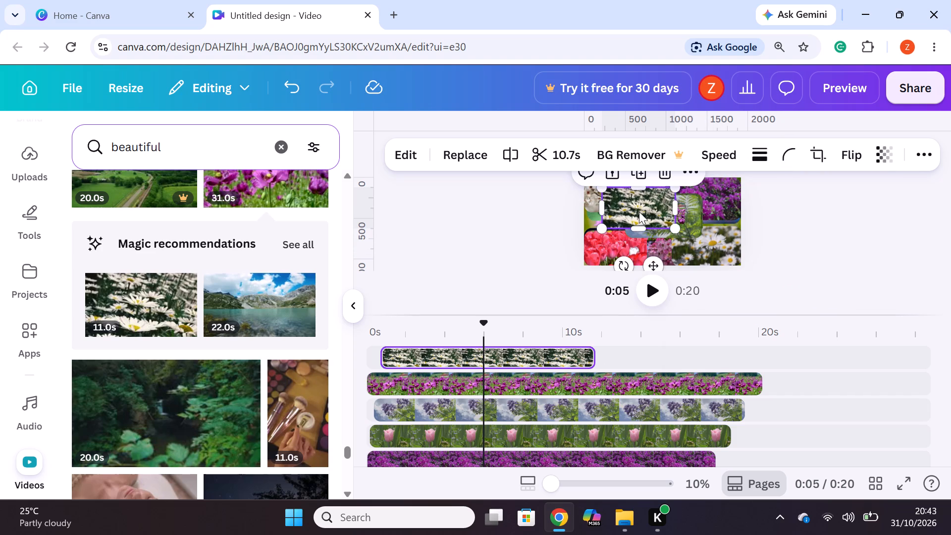
{"action": "left_click_drag", "start_coordinate": [629, 206], "coordinate": [621, 215]}
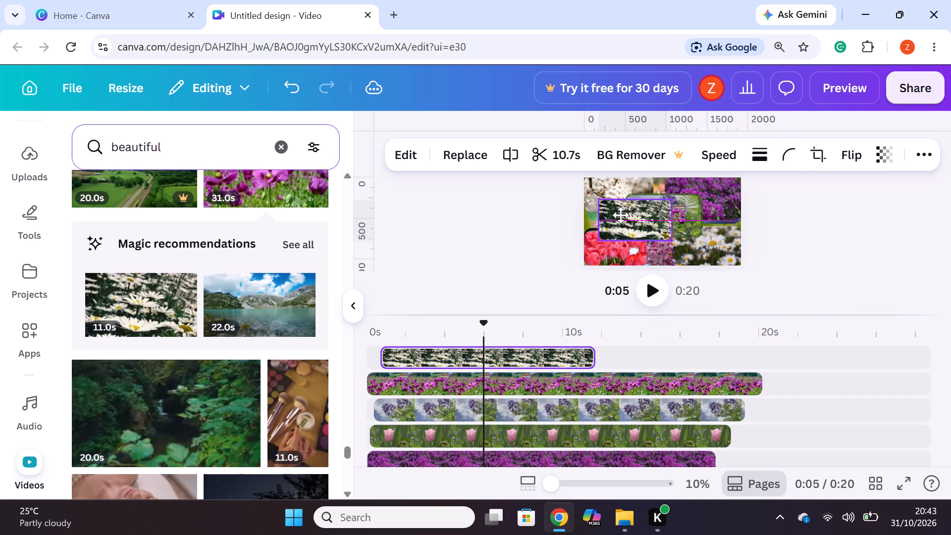
{"action": "left_click_drag", "start_coordinate": [621, 215], "coordinate": [677, 221]}
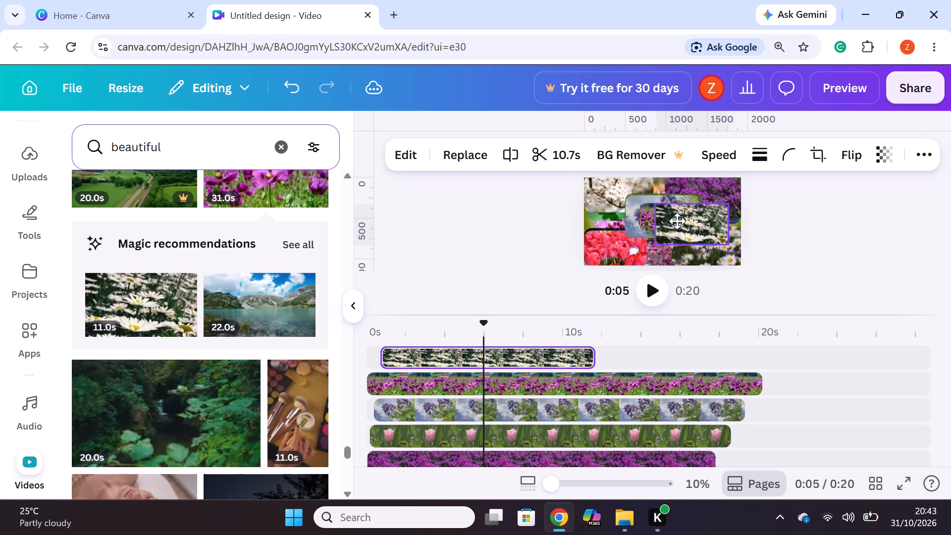
{"action": "left_click_drag", "start_coordinate": [677, 221], "coordinate": [656, 212]}
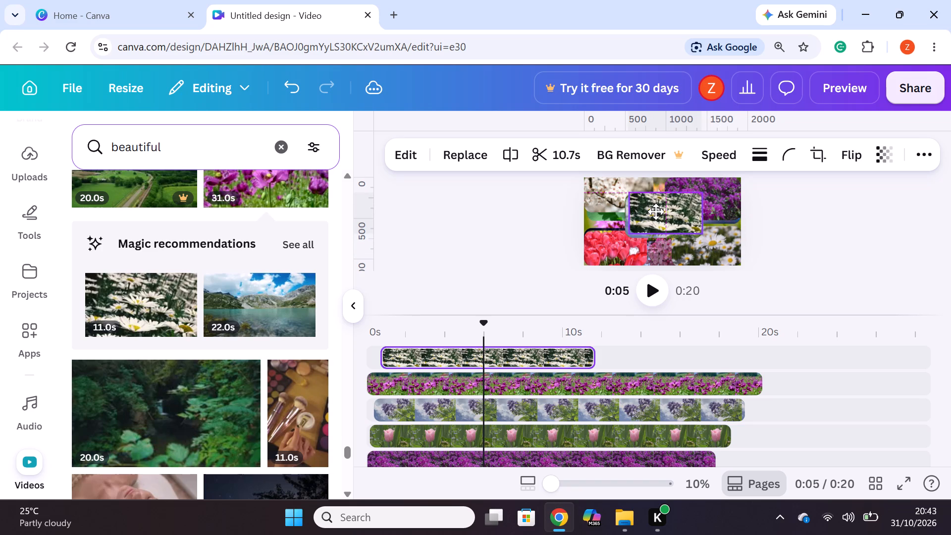
{"action": "left_click_drag", "start_coordinate": [656, 212], "coordinate": [654, 216]}
{"action": "left_click", "coordinate": [831, 253]}
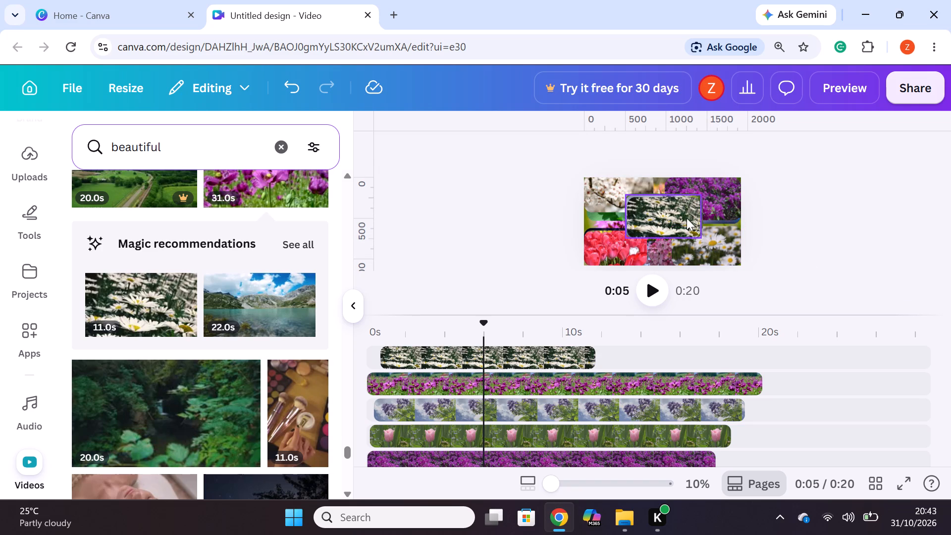
{"action": "left_click", "coordinate": [685, 218]}
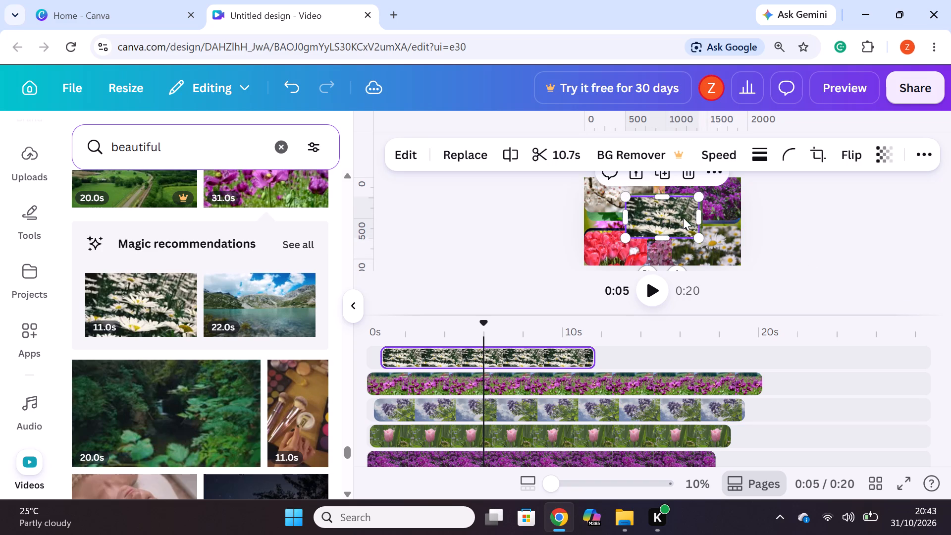
{"action": "left_click_drag", "start_coordinate": [701, 236], "coordinate": [682, 224]}
{"action": "left_click_drag", "start_coordinate": [644, 203], "coordinate": [647, 215]}
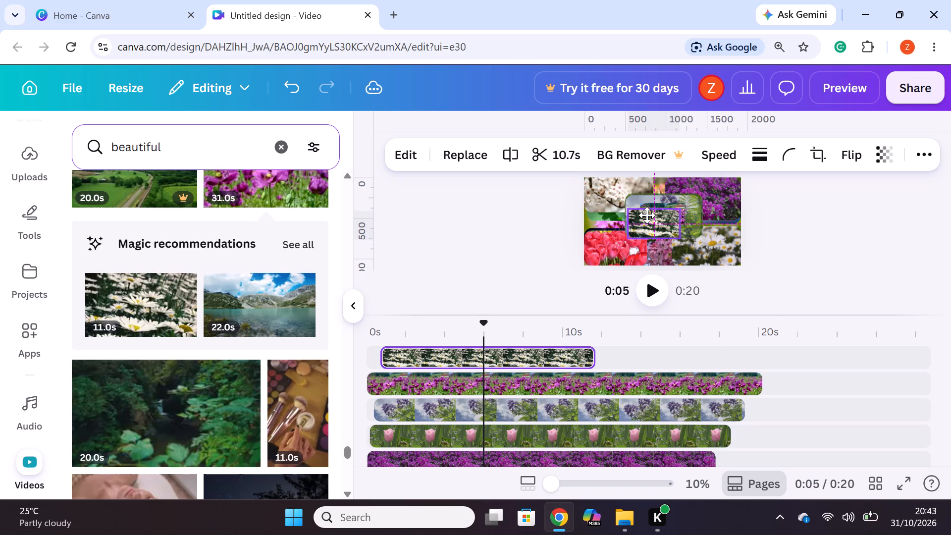
{"action": "left_click_drag", "start_coordinate": [647, 215], "coordinate": [643, 214]}
{"action": "left_click", "coordinate": [813, 257]}
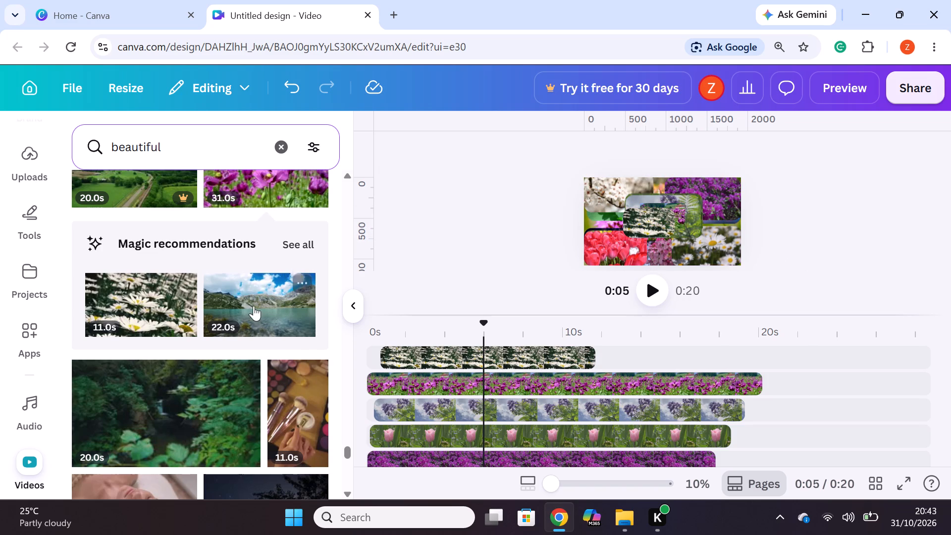
Add the 1:00 red poppies clip as a new top layer and move it to the start of the timeline.
{"action": "scroll", "coordinate": [259, 308], "scroll_direction": "down", "scroll_amount": 4}
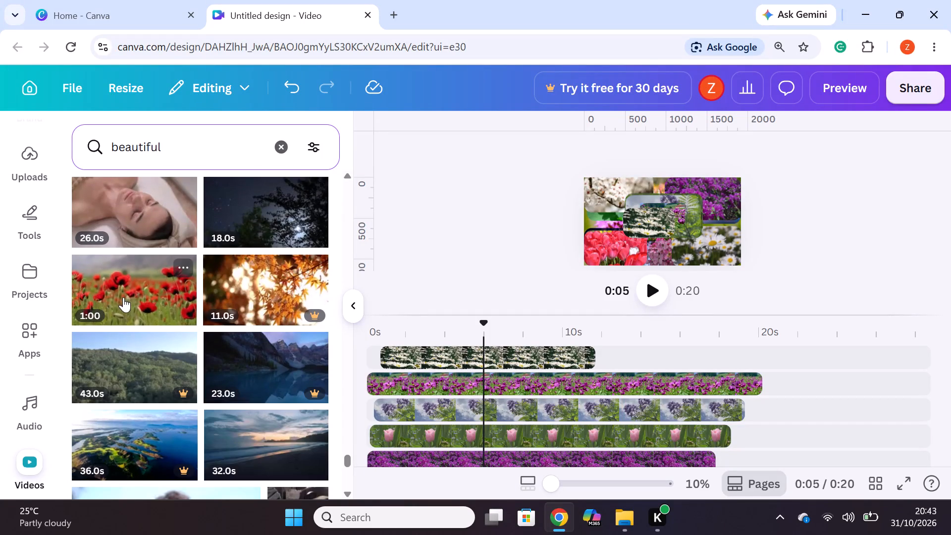
{"action": "left_click_drag", "start_coordinate": [124, 297], "coordinate": [455, 350]}
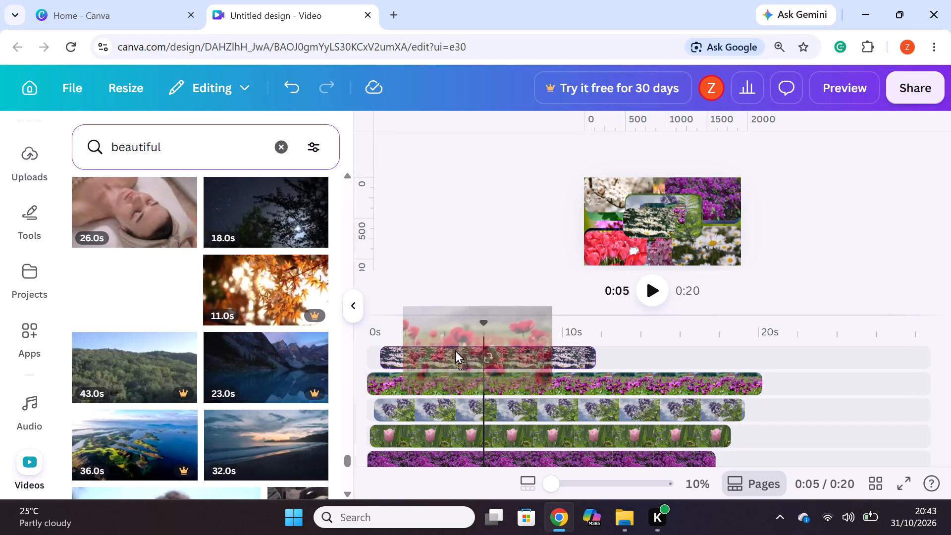
{"action": "left_click_drag", "start_coordinate": [455, 350], "coordinate": [455, 344]}
{"action": "left_click_drag", "start_coordinate": [482, 350], "coordinate": [470, 355]}
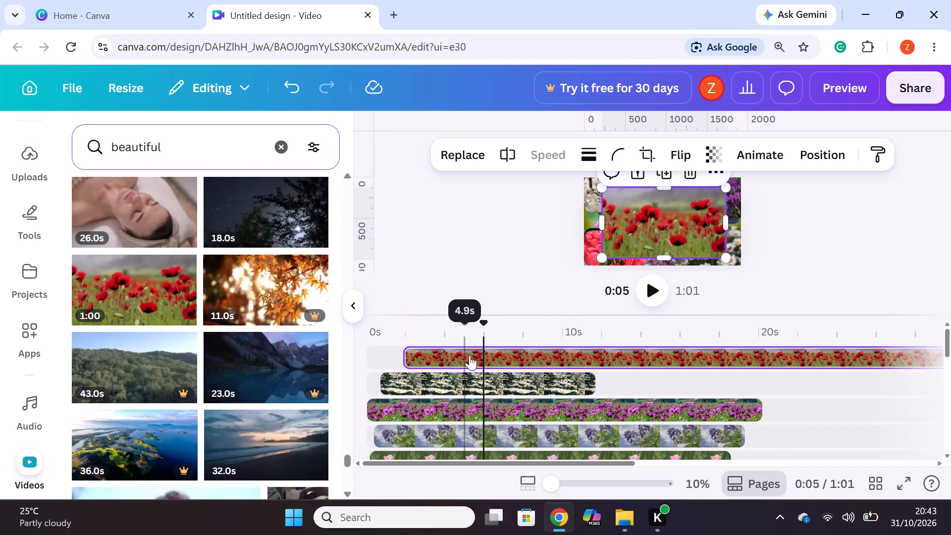
{"action": "left_click_drag", "start_coordinate": [470, 355], "coordinate": [441, 348]}
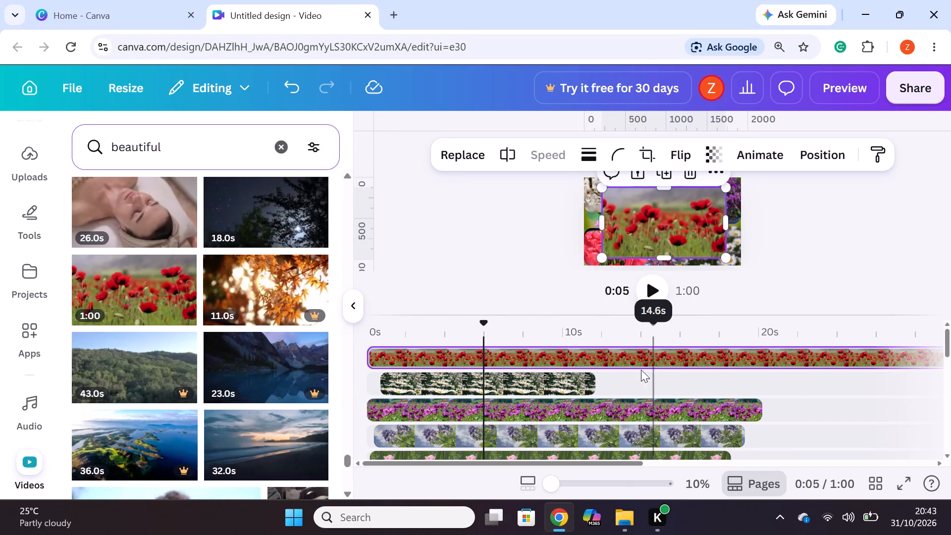
Trim the red poppies clip to 12.2 seconds by splitting it and deleting the remainder.
{"action": "left_click", "coordinate": [608, 364]}
{"action": "right_click", "coordinate": [608, 364]}
{"action": "left_click", "coordinate": [633, 444]}
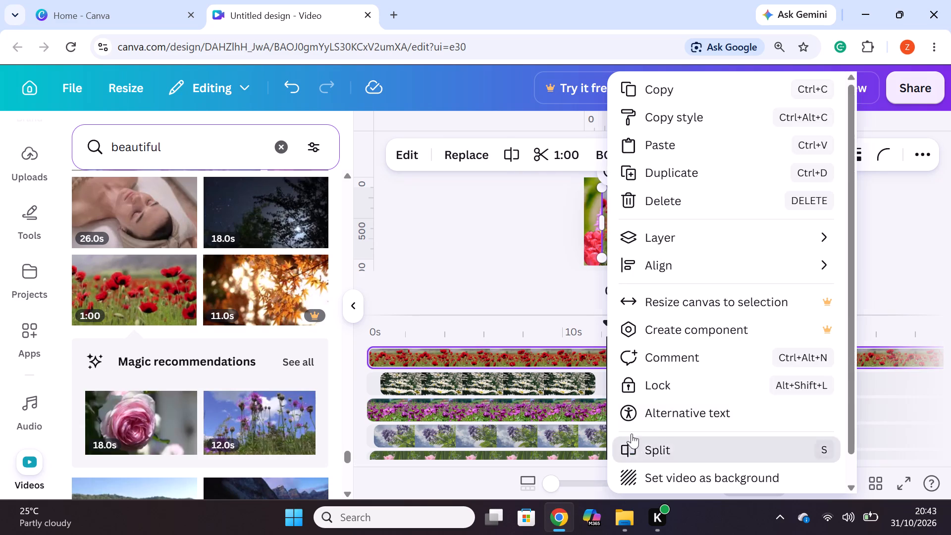
{"action": "right_click", "coordinate": [663, 355]}
{"action": "left_click", "coordinate": [728, 209]}
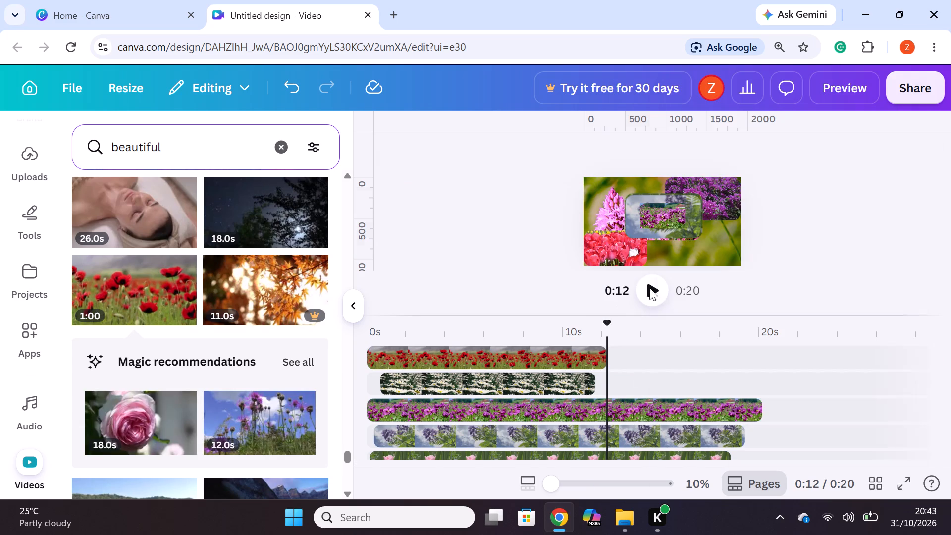
Round the corners of the red poppies clip to the maximum.
{"action": "left_click", "coordinate": [540, 361]}
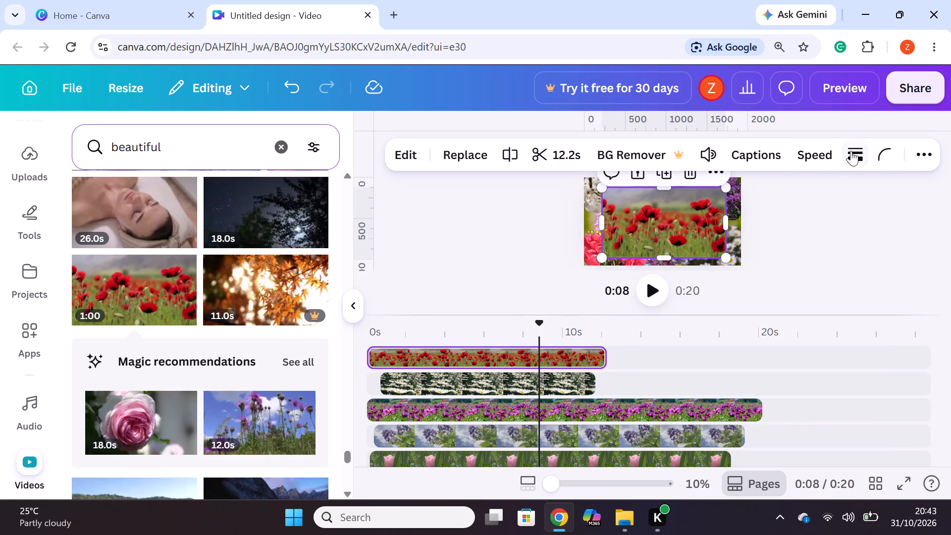
{"action": "left_click", "coordinate": [882, 154]}
{"action": "left_click_drag", "start_coordinate": [758, 222], "coordinate": [883, 221]}
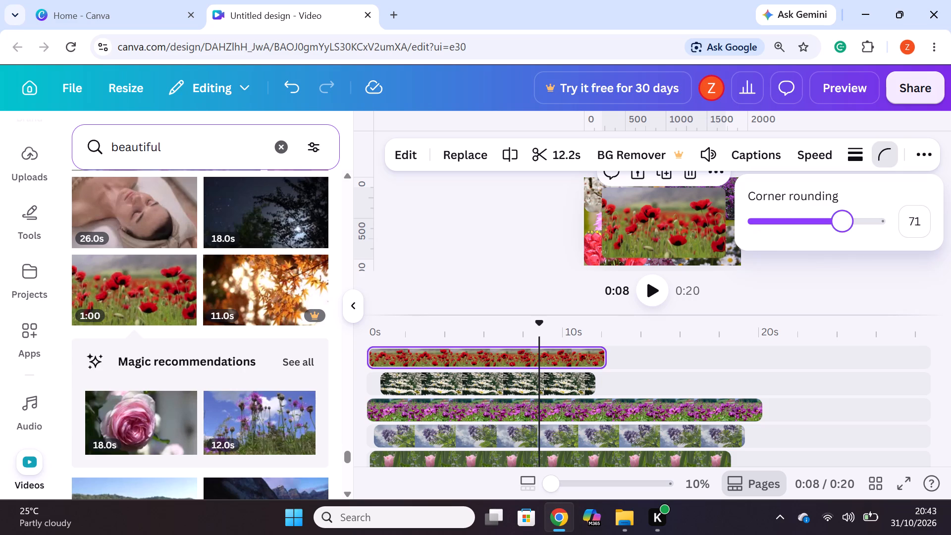
{"action": "left_click_drag", "start_coordinate": [883, 221], "coordinate": [913, 223]}
{"action": "left_click", "coordinate": [849, 275]}
Shrink the red poppies clip and place it in the upper-left part of the central rounded frame.
{"action": "left_click", "coordinate": [705, 241]}
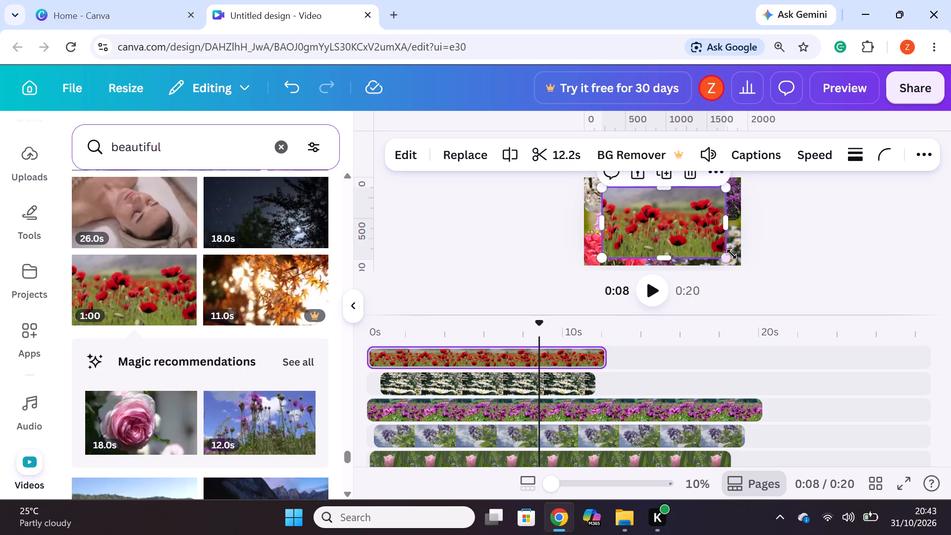
{"action": "left_click_drag", "start_coordinate": [730, 256], "coordinate": [671, 206]}
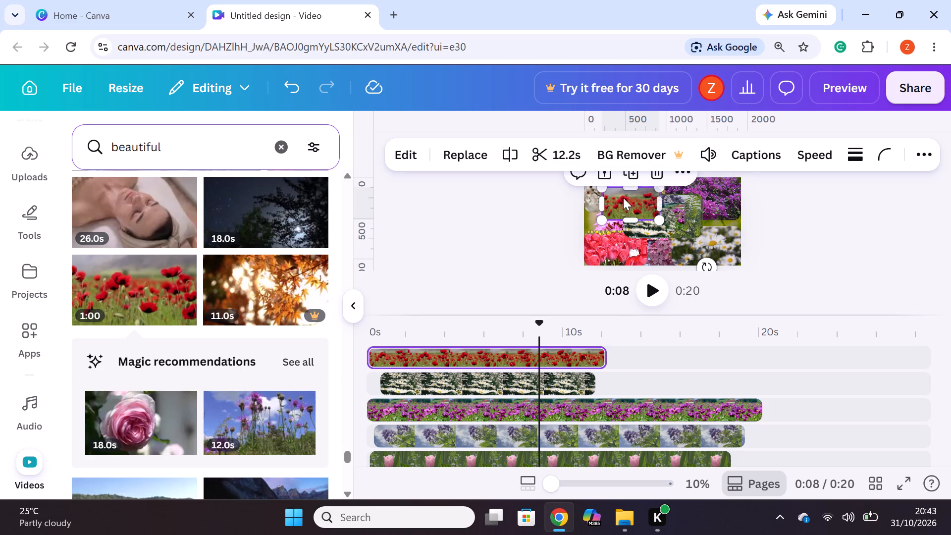
{"action": "left_click_drag", "start_coordinate": [623, 198], "coordinate": [648, 203]}
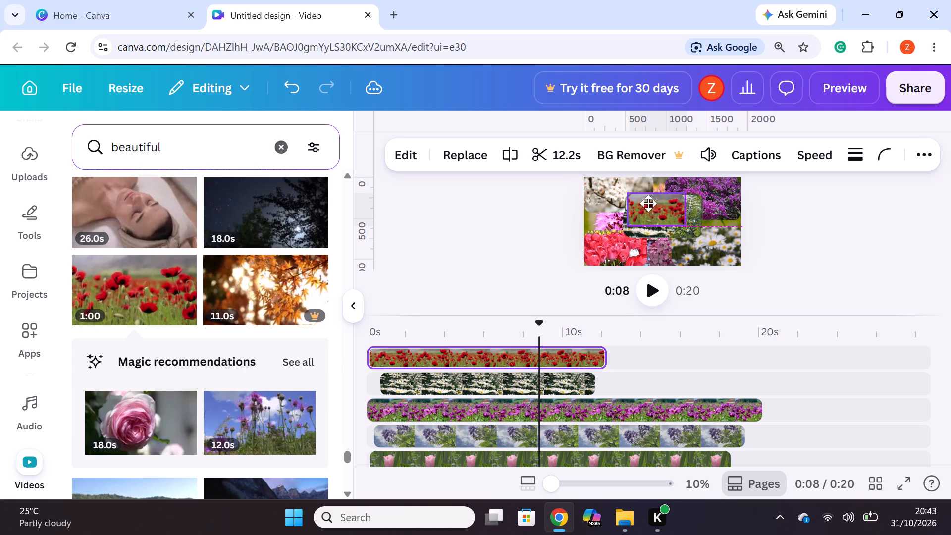
{"action": "left_click_drag", "start_coordinate": [648, 203], "coordinate": [647, 204]}
{"action": "left_click", "coordinate": [802, 236]}
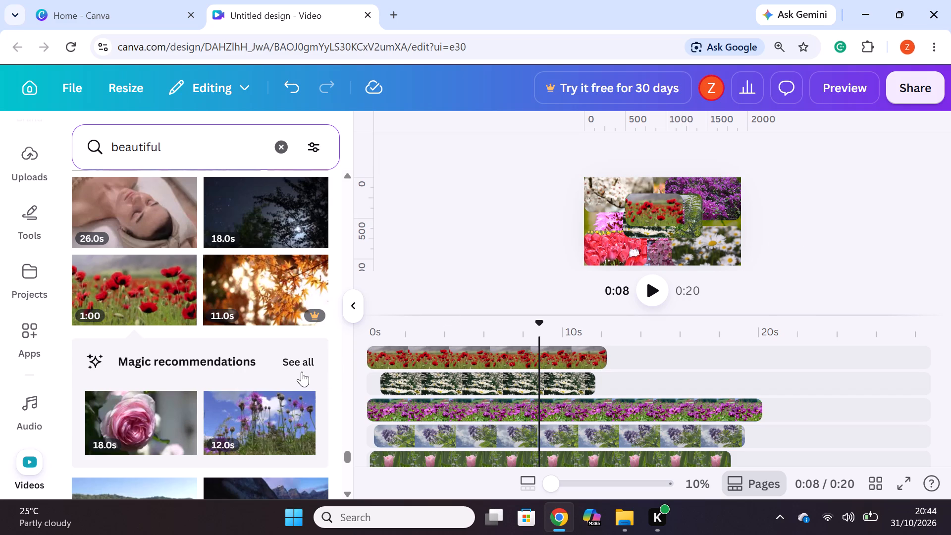
Add the 18.0s pink rose clip as a new top layer and move it to the start of the timeline.
{"action": "scroll", "coordinate": [205, 310], "scroll_direction": "down", "scroll_amount": 3}
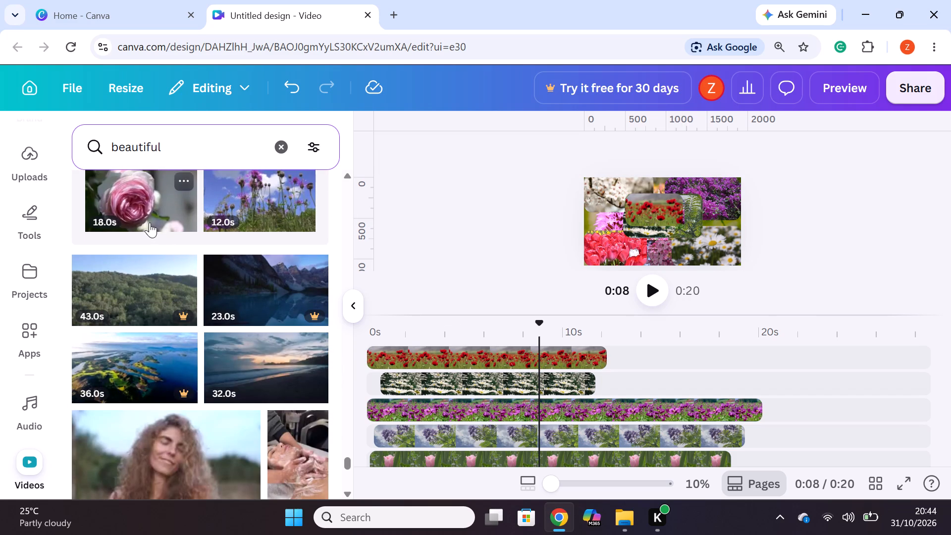
{"action": "left_click_drag", "start_coordinate": [150, 222], "coordinate": [481, 361]}
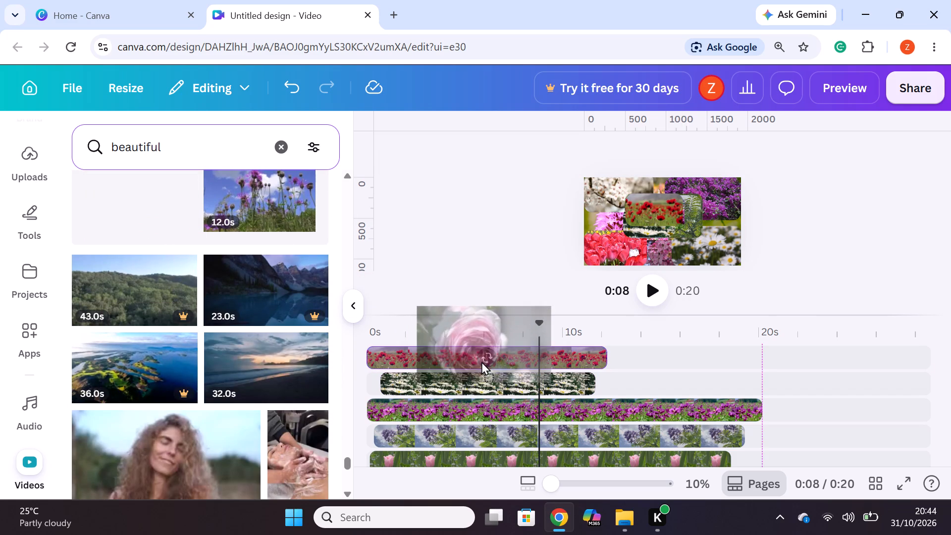
{"action": "left_click_drag", "start_coordinate": [481, 361], "coordinate": [486, 347]}
{"action": "left_click_drag", "start_coordinate": [512, 365], "coordinate": [497, 357]}
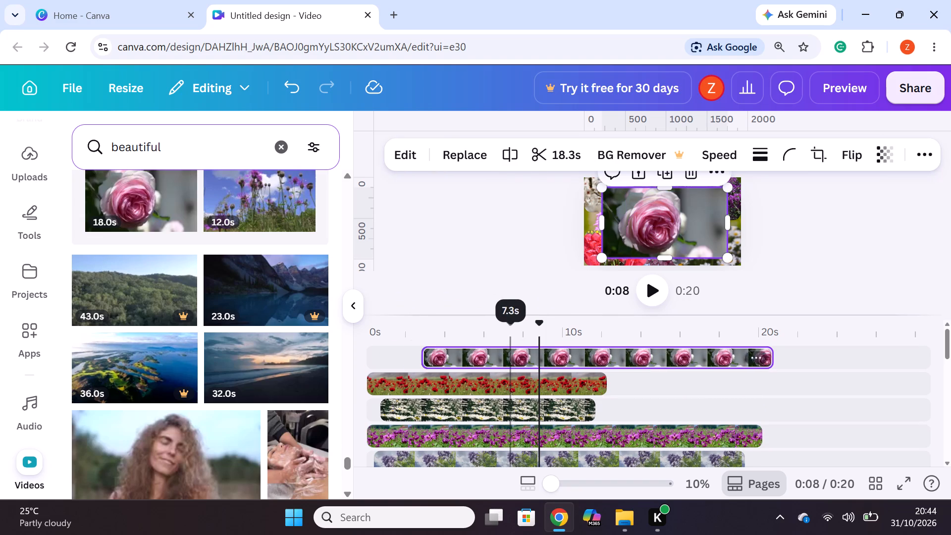
{"action": "left_click_drag", "start_coordinate": [497, 357], "coordinate": [476, 356]}
{"action": "left_click", "coordinate": [479, 361]}
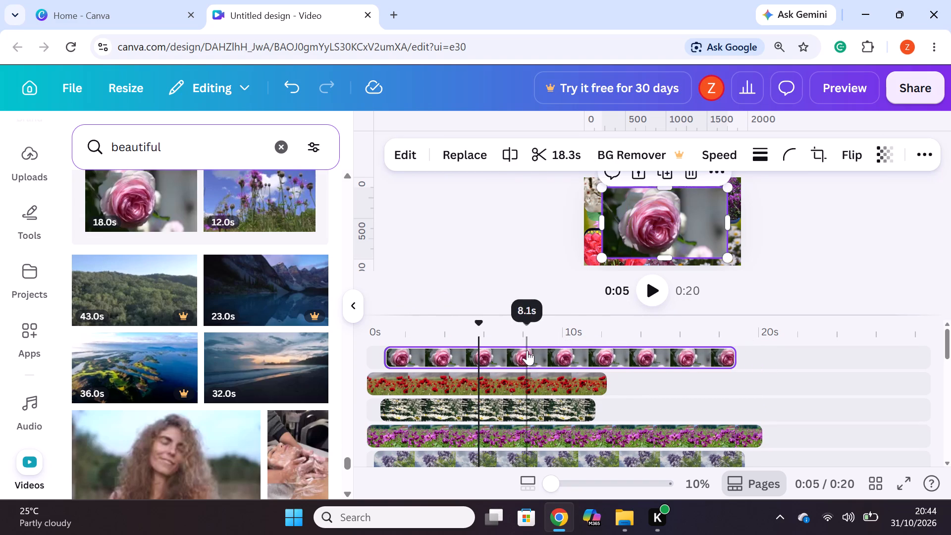
{"action": "left_click_drag", "start_coordinate": [527, 350], "coordinate": [506, 347]}
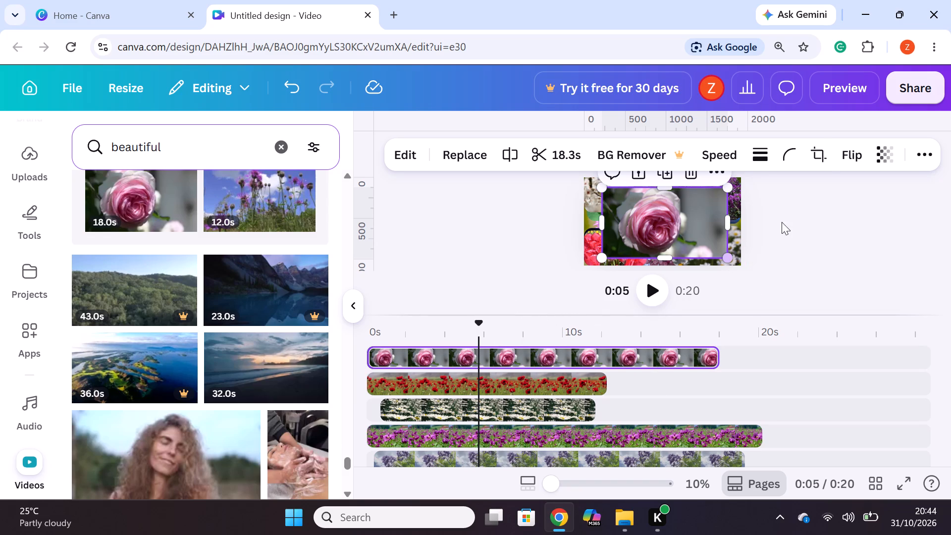
Round the corners of the pink rose clip to the maximum.
{"action": "left_click", "coordinate": [788, 155]}
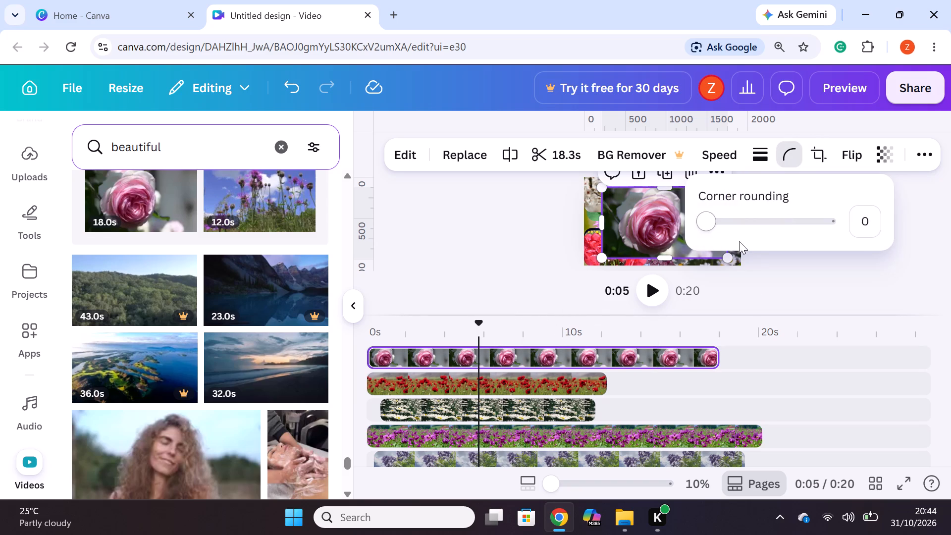
{"action": "left_click_drag", "start_coordinate": [705, 227], "coordinate": [865, 236]}
{"action": "left_click", "coordinate": [844, 264]}
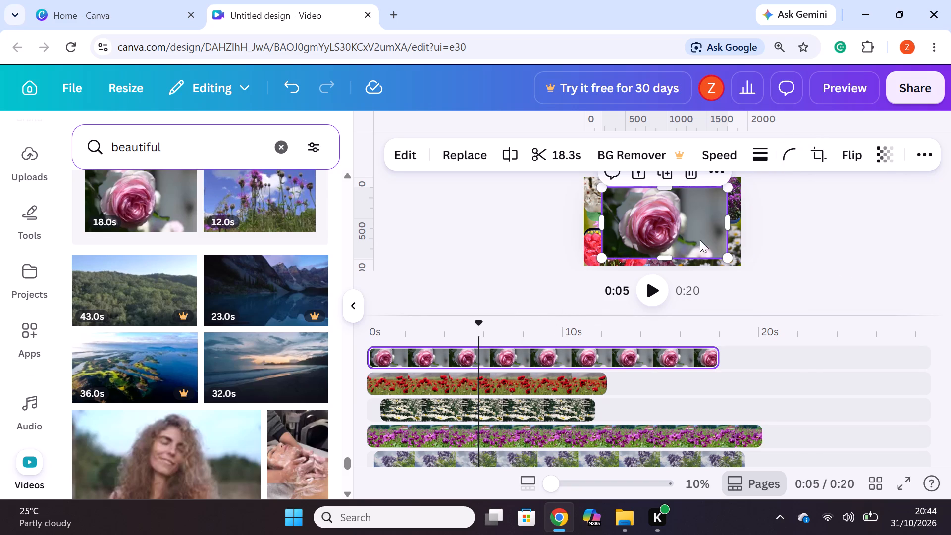
Enlarge the background daisies clip to about 903 × 515 and reposition it over the canvas's lower-right corner.
{"action": "left_click_drag", "start_coordinate": [736, 255], "coordinate": [725, 253]}
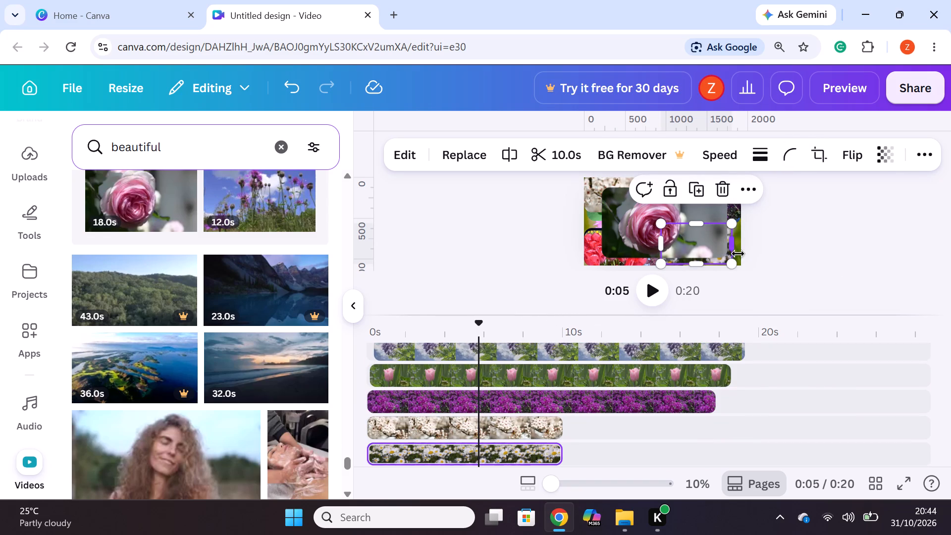
{"action": "left_click_drag", "start_coordinate": [726, 258], "coordinate": [731, 256]}
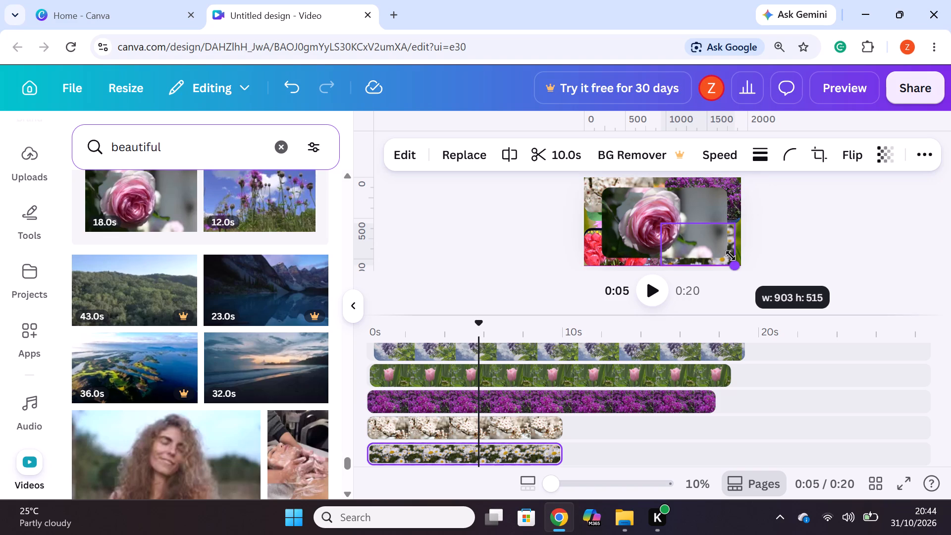
{"action": "left_click_drag", "start_coordinate": [731, 256], "coordinate": [731, 255]}
{"action": "left_click_drag", "start_coordinate": [699, 257], "coordinate": [721, 250]}
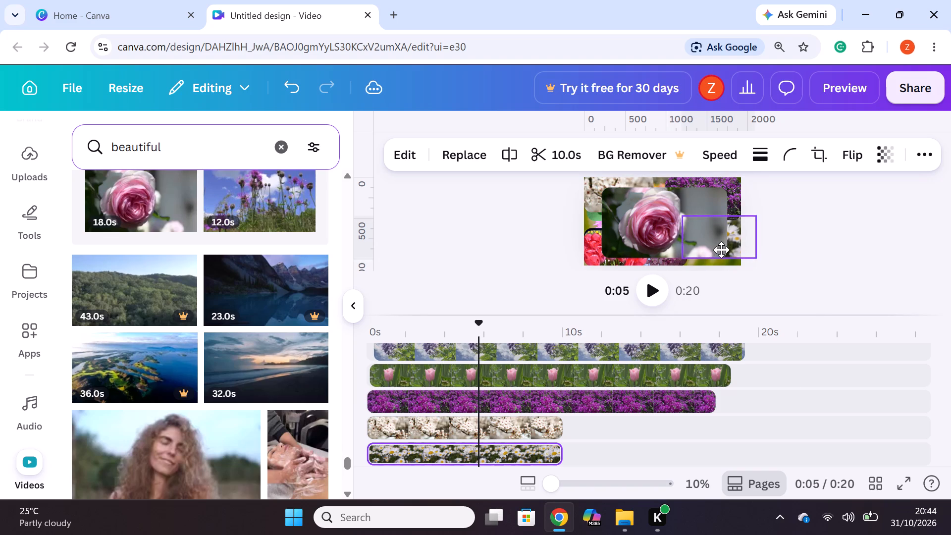
{"action": "left_click_drag", "start_coordinate": [721, 250], "coordinate": [711, 259]}
{"action": "left_click", "coordinate": [815, 248]}
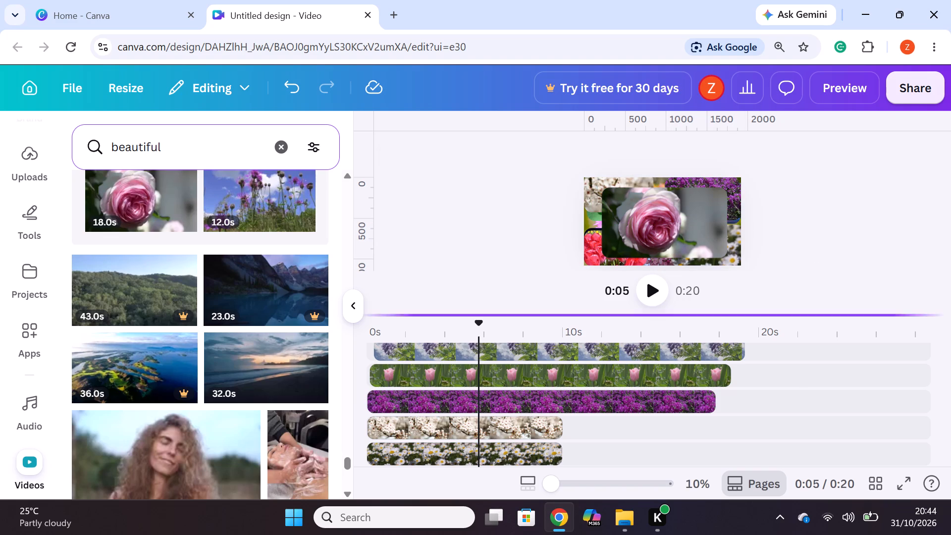
Shrink the pink rose clip and place it in the upper-right part of the central rounded frame.
{"action": "left_click", "coordinate": [632, 234]}
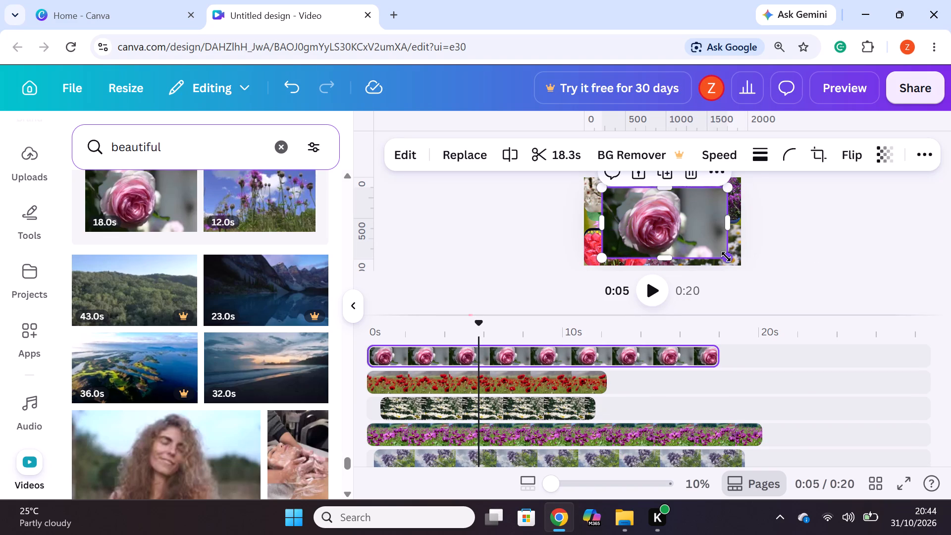
{"action": "left_click_drag", "start_coordinate": [728, 256], "coordinate": [669, 203]}
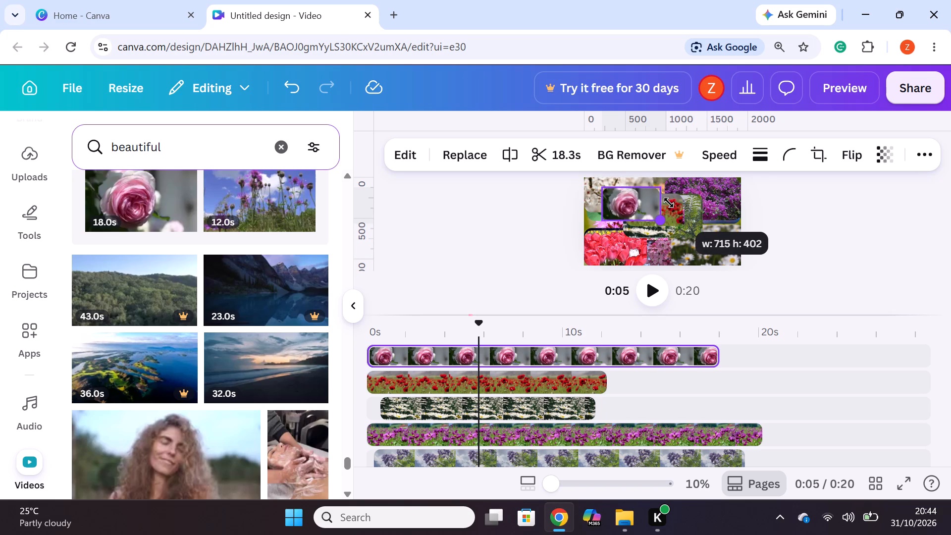
{"action": "left_click_drag", "start_coordinate": [669, 203], "coordinate": [669, 203]}
{"action": "left_click_drag", "start_coordinate": [627, 200], "coordinate": [667, 206]}
{"action": "left_click", "coordinate": [832, 256]}
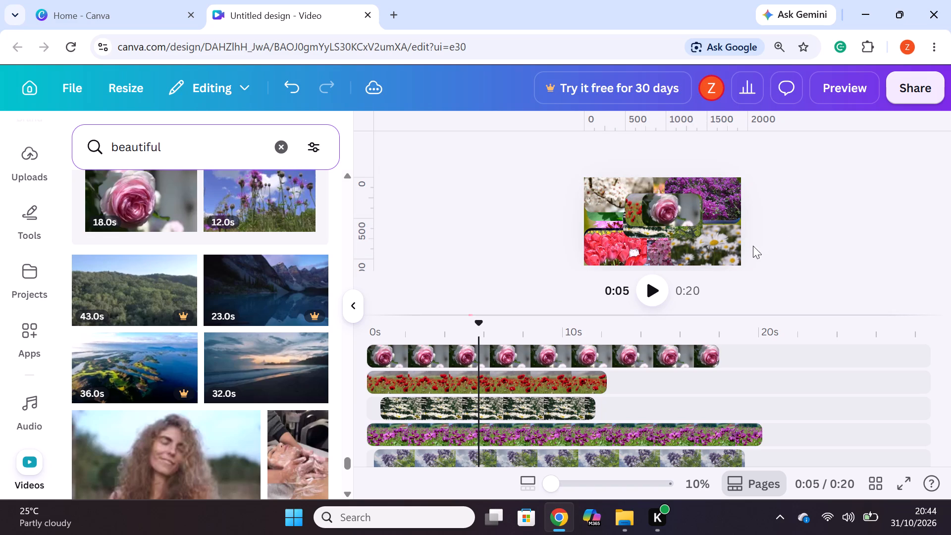
{"action": "left_click", "coordinate": [690, 216]}
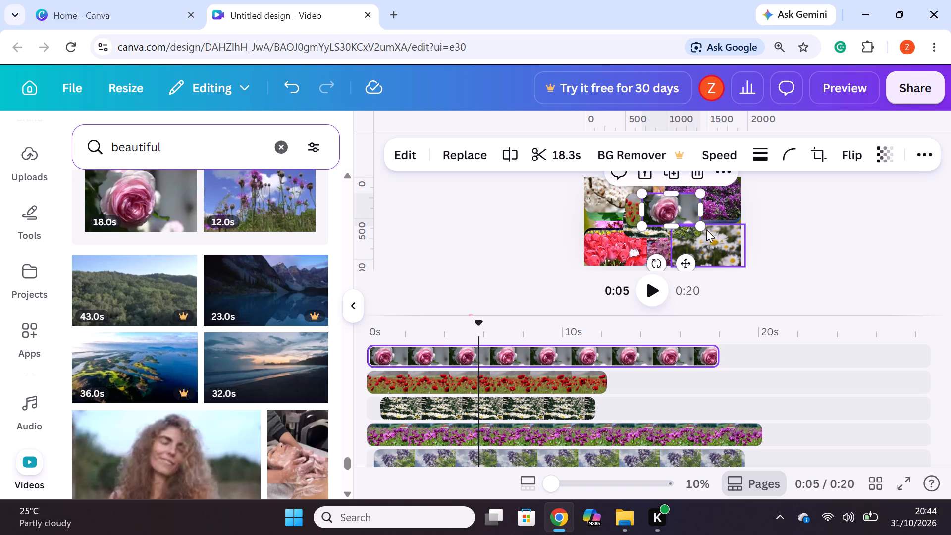
{"action": "left_click_drag", "start_coordinate": [700, 222], "coordinate": [695, 219]}
{"action": "left_click_drag", "start_coordinate": [673, 206], "coordinate": [678, 205]}
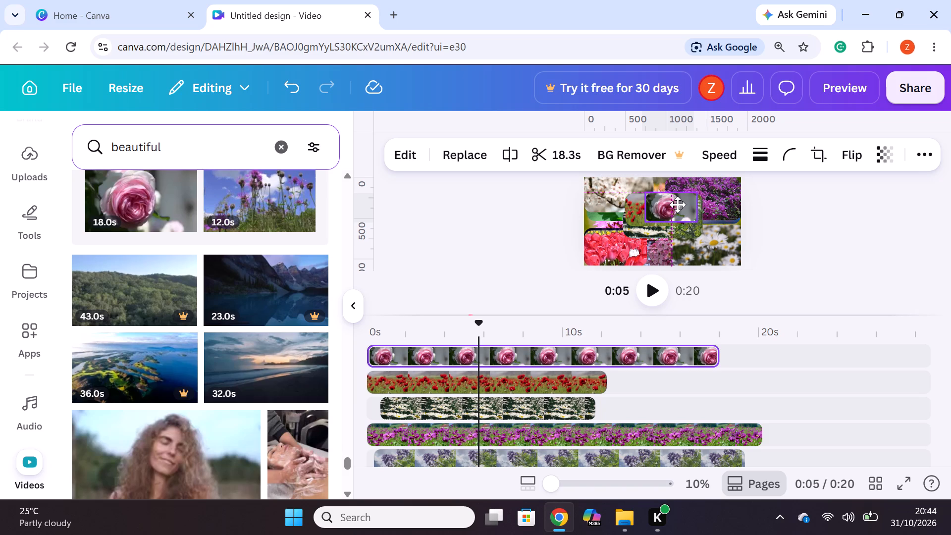
{"action": "left_click_drag", "start_coordinate": [678, 205], "coordinate": [678, 207]}
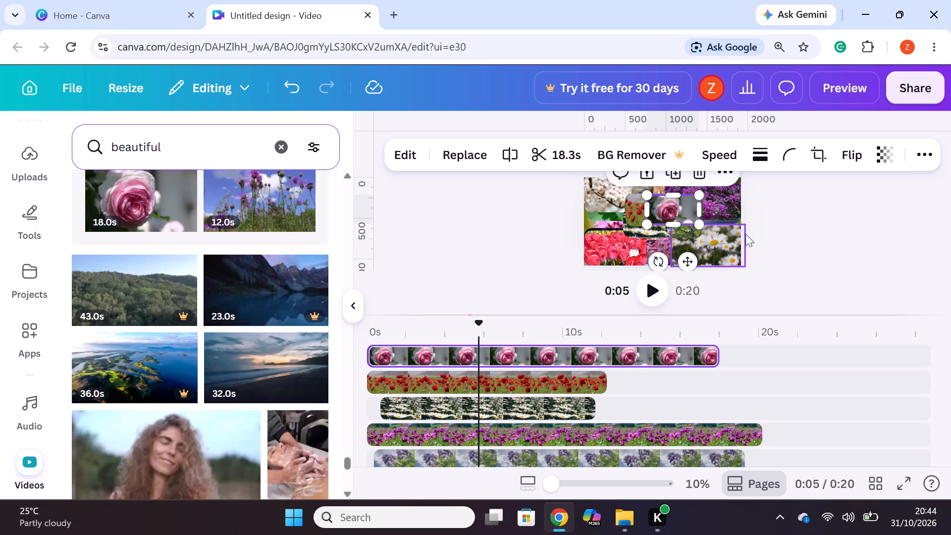
{"action": "left_click", "coordinate": [815, 244]}
Add the 39.0s clip of pink flowers by the water as a new top layer and move it close to the timeline's start.
{"action": "scroll", "coordinate": [206, 329], "scroll_direction": "down", "scroll_amount": 4}
{"action": "scroll", "coordinate": [78, 386], "scroll_direction": "down", "scroll_amount": 3}
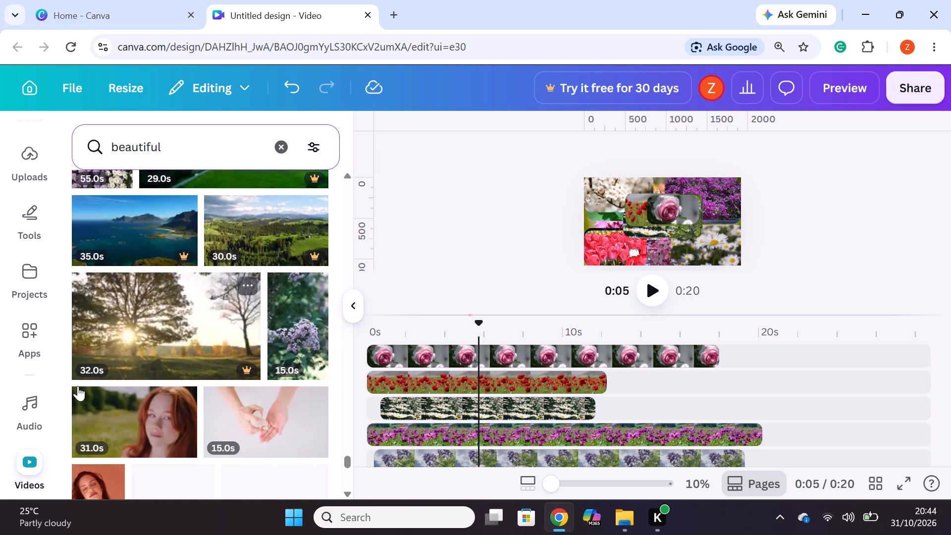
{"action": "scroll", "coordinate": [81, 386], "scroll_direction": "down", "scroll_amount": 2}
{"action": "scroll", "coordinate": [320, 234], "scroll_direction": "down", "scroll_amount": 7}
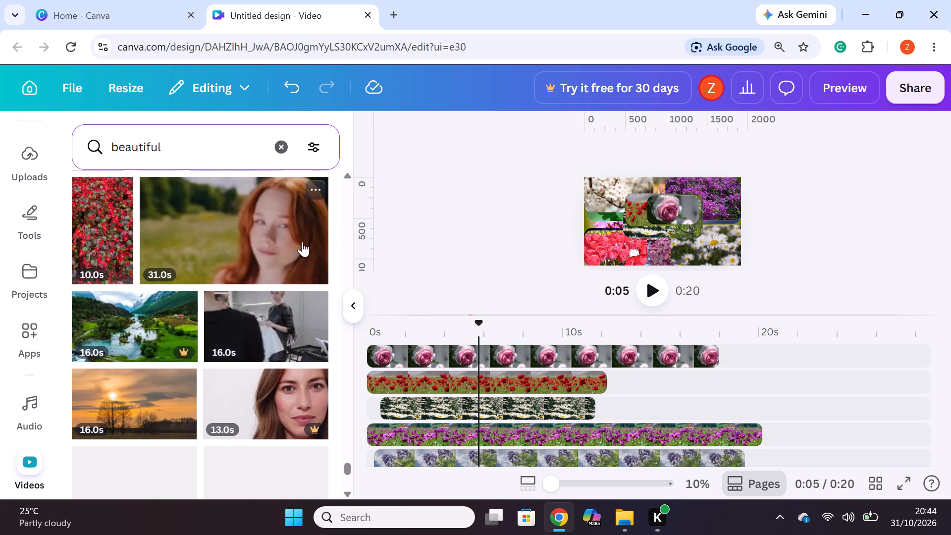
{"action": "scroll", "coordinate": [302, 242], "scroll_direction": "up", "scroll_amount": 7}
{"action": "scroll", "coordinate": [301, 242], "scroll_direction": "down", "scroll_amount": 5}
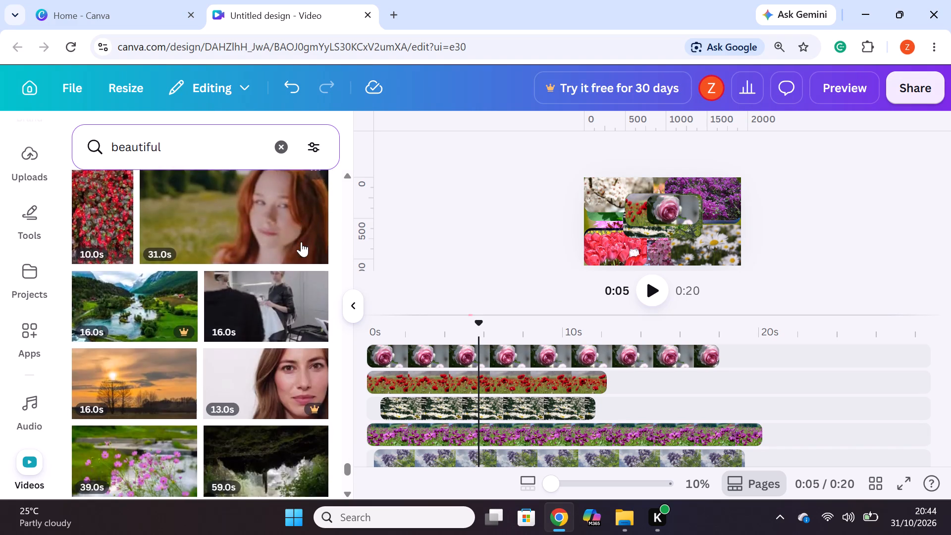
{"action": "scroll", "coordinate": [301, 242], "scroll_direction": "down", "scroll_amount": 1}
{"action": "left_click_drag", "start_coordinate": [140, 255], "coordinate": [483, 350]}
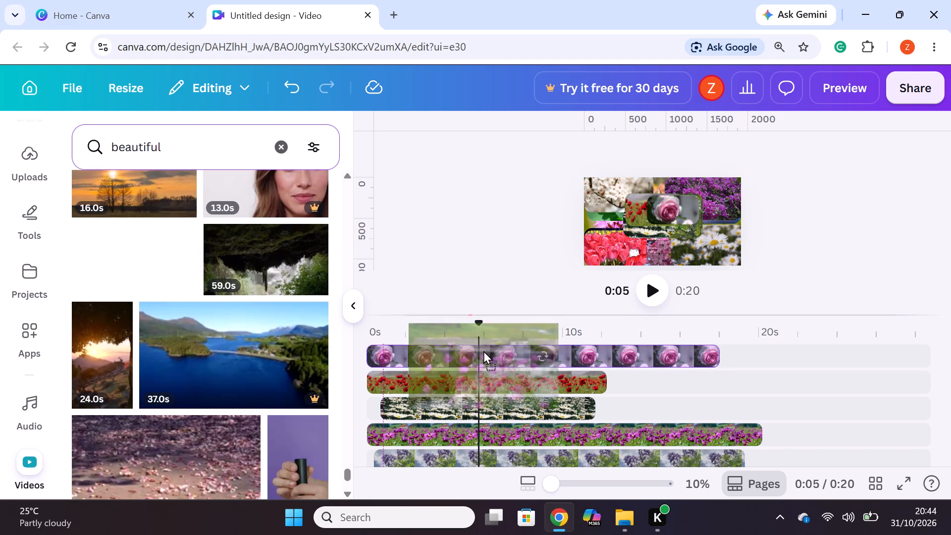
{"action": "left_click_drag", "start_coordinate": [483, 350], "coordinate": [482, 343]}
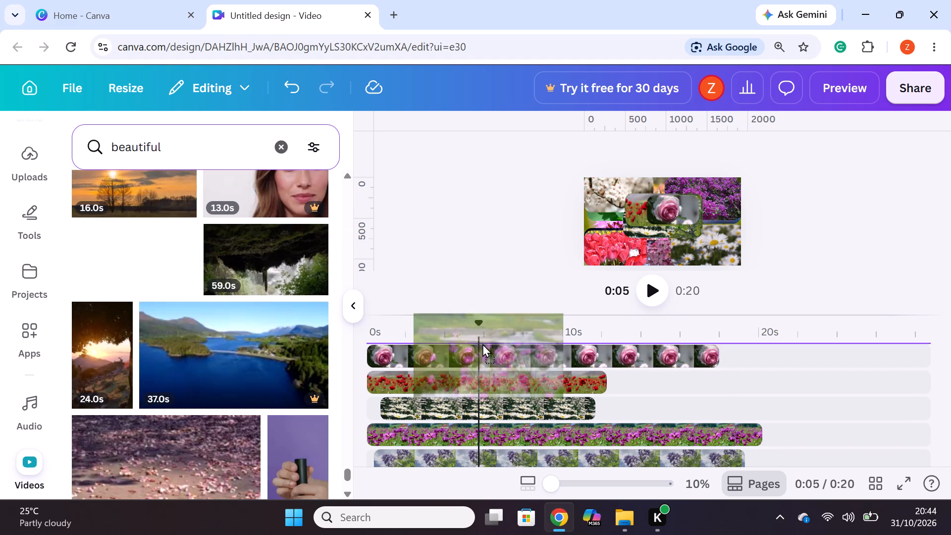
{"action": "left_click_drag", "start_coordinate": [482, 343], "coordinate": [485, 344]}
{"action": "left_click_drag", "start_coordinate": [521, 348], "coordinate": [516, 346]}
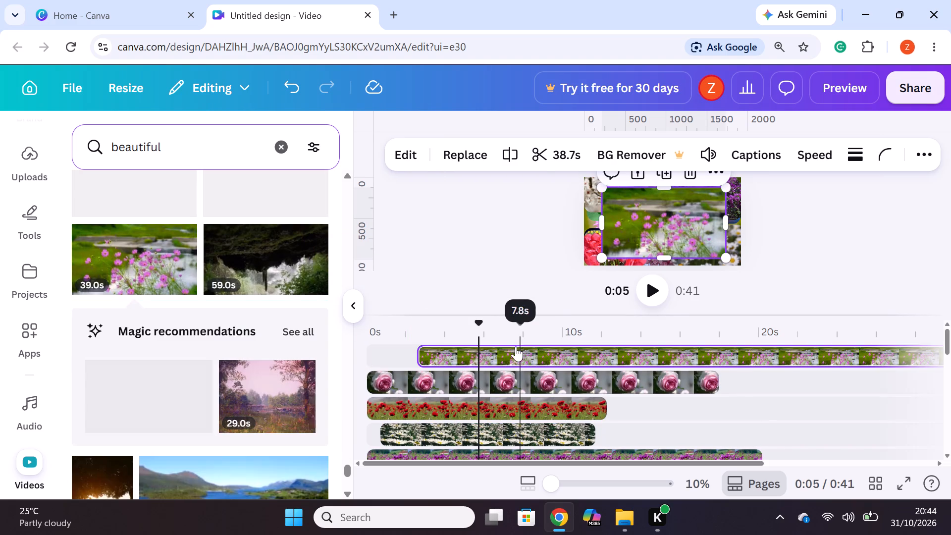
{"action": "left_click_drag", "start_coordinate": [516, 346], "coordinate": [473, 350]}
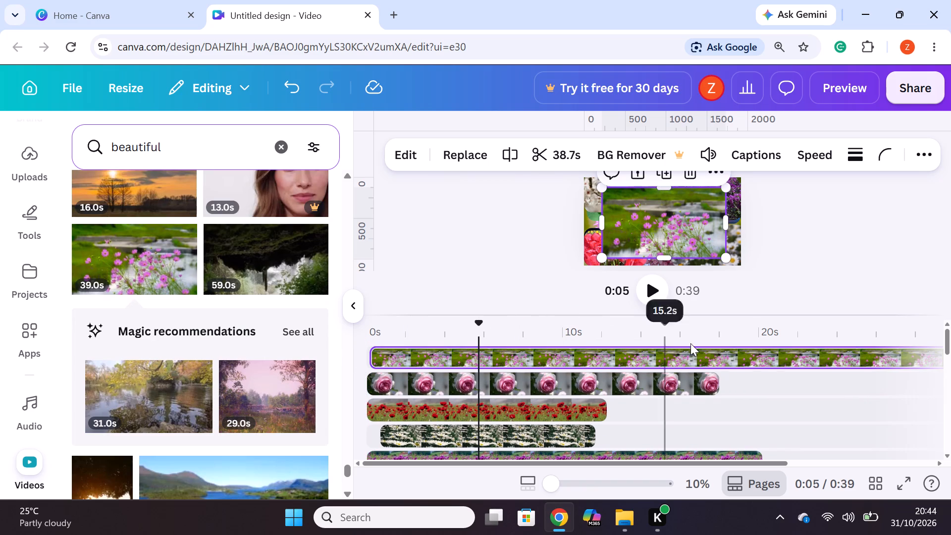
Split the pink flowers by the water clip at about 19 seconds and delete the part after the cut.
{"action": "left_click", "coordinate": [755, 352]}
{"action": "right_click", "coordinate": [754, 352]}
{"action": "left_click", "coordinate": [762, 444]}
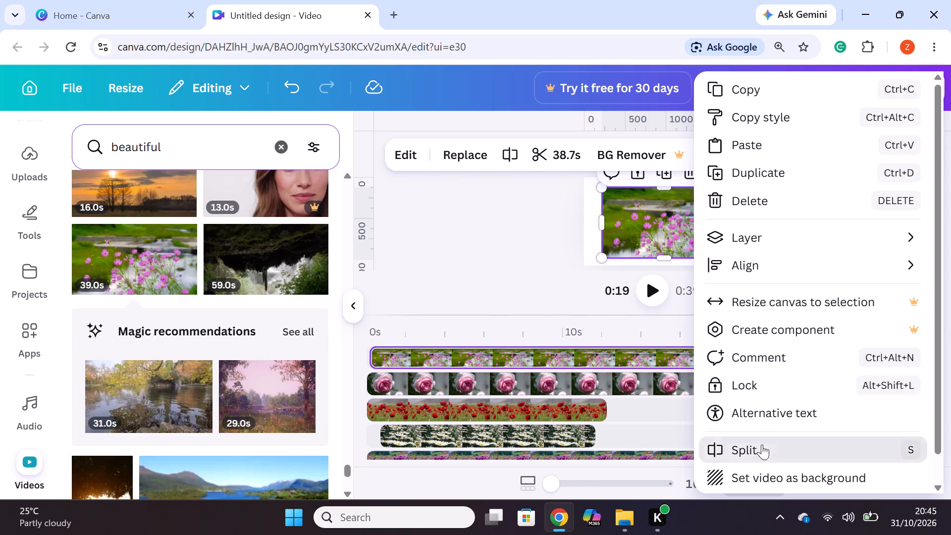
{"action": "right_click", "coordinate": [786, 352]}
{"action": "left_click", "coordinate": [826, 194]}
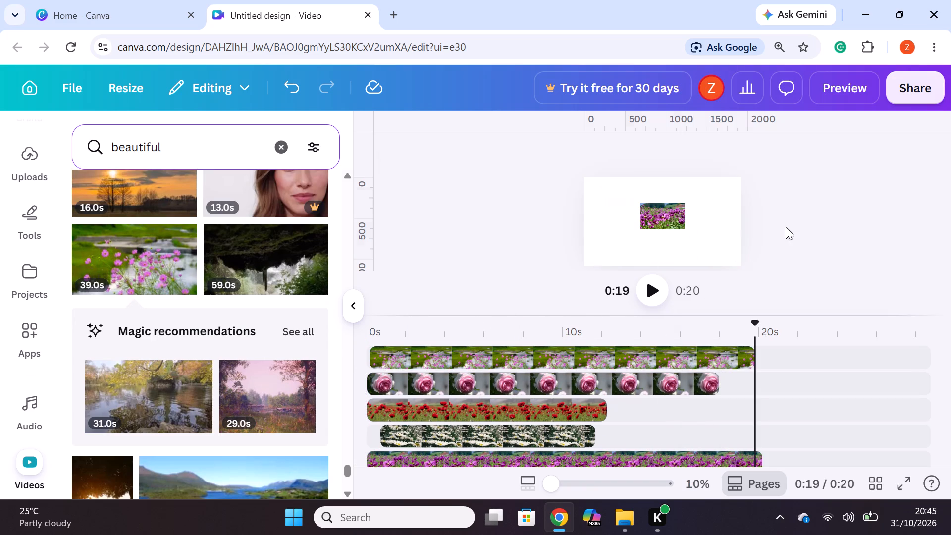
Shrink the pink flowers by the water clip to about 757 × 432 and set its corner rounding to 100.
{"action": "left_click", "coordinate": [607, 354]}
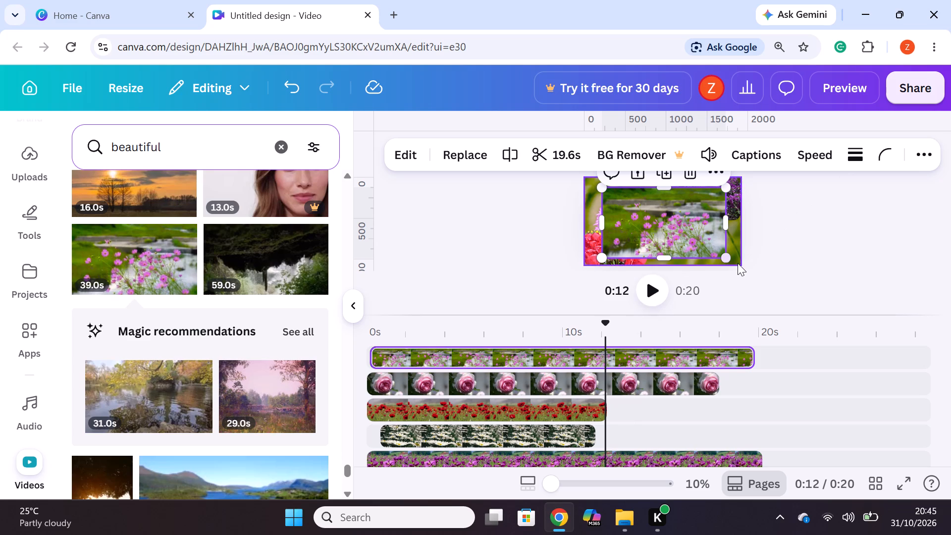
{"action": "left_click_drag", "start_coordinate": [725, 257], "coordinate": [670, 210]}
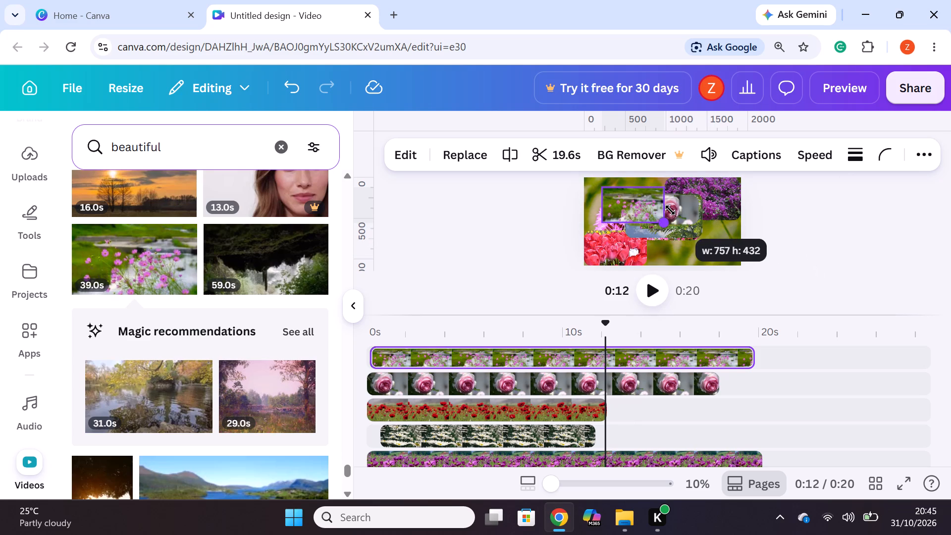
{"action": "left_click_drag", "start_coordinate": [670, 210], "coordinate": [670, 211]}
{"action": "left_click", "coordinate": [886, 156]}
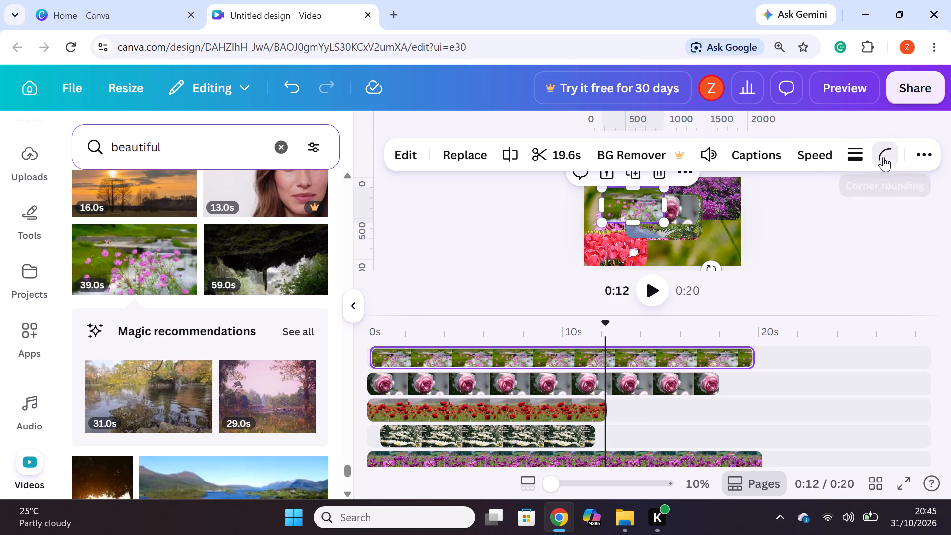
{"action": "left_click_drag", "start_coordinate": [758, 218], "coordinate": [894, 232]}
{"action": "left_click", "coordinate": [890, 245]}
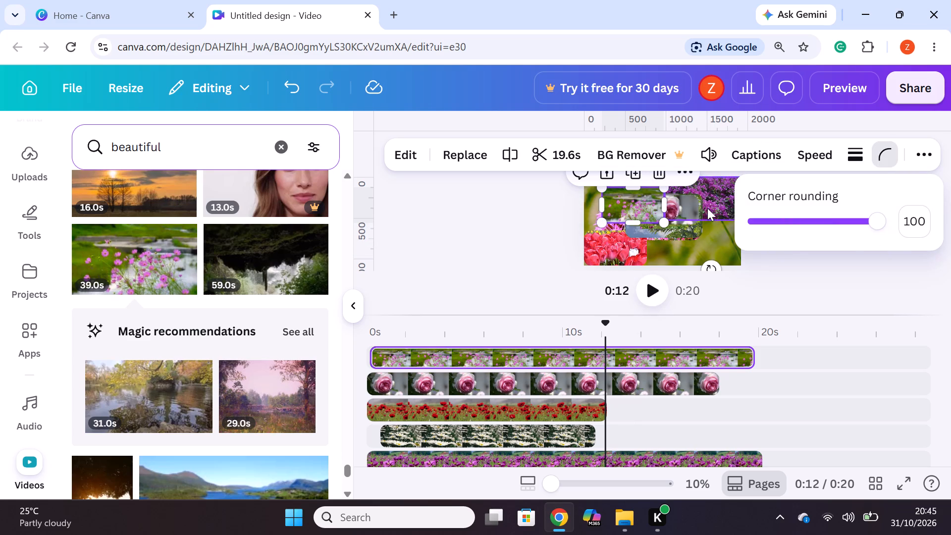
Shrink the pink flowers by the water clip further and place it in the lower-right part of the central rounded frame.
{"action": "left_click_drag", "start_coordinate": [629, 205], "coordinate": [673, 224]}
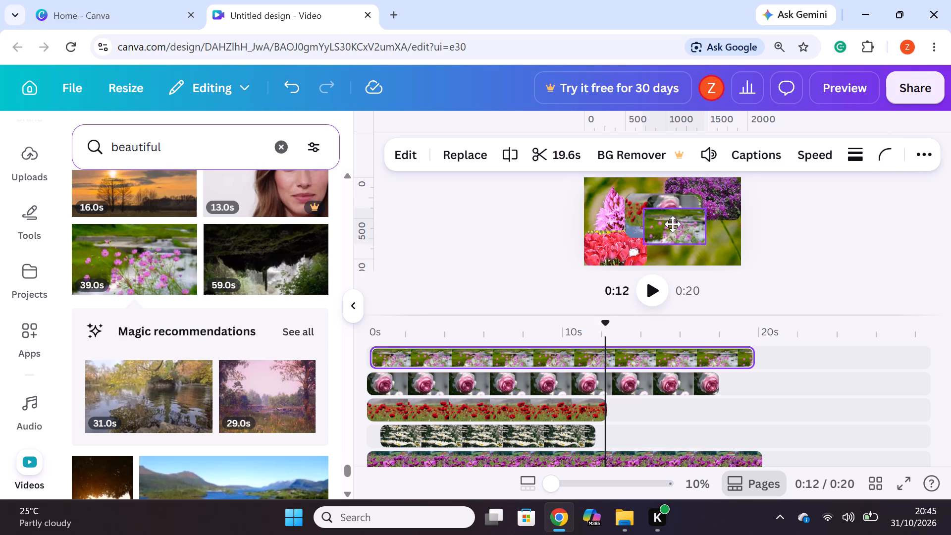
{"action": "left_click_drag", "start_coordinate": [673, 224], "coordinate": [668, 222]}
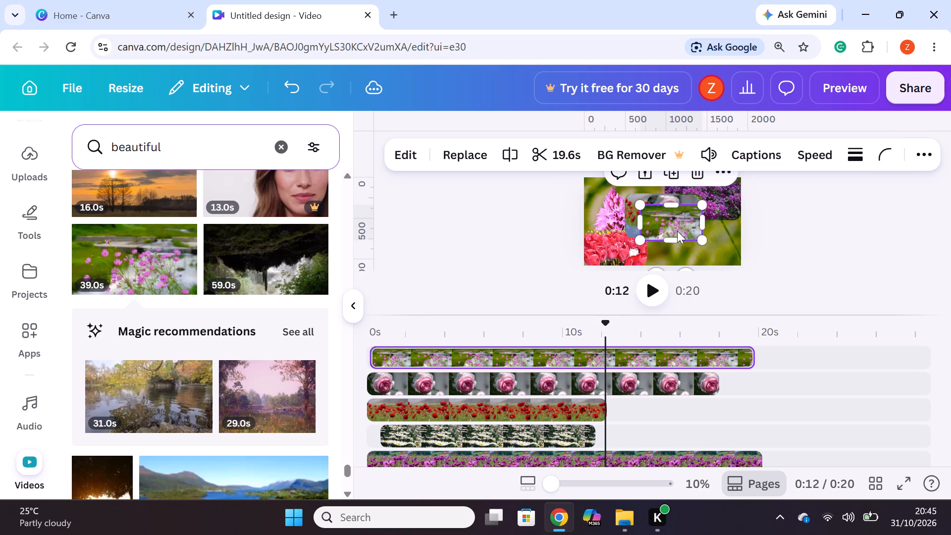
{"action": "left_click_drag", "start_coordinate": [703, 241], "coordinate": [691, 232]}
{"action": "left_click_drag", "start_coordinate": [670, 219], "coordinate": [681, 224]}
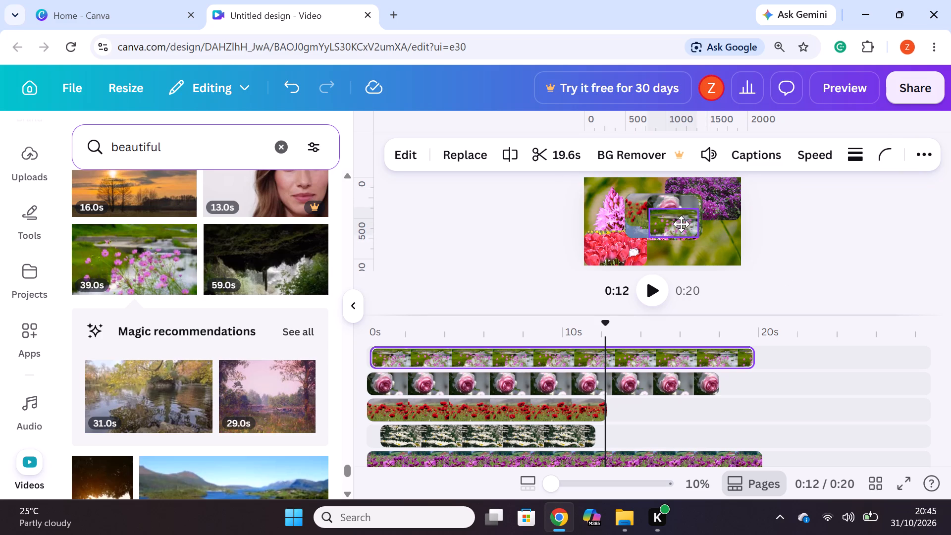
{"action": "left_click_drag", "start_coordinate": [681, 224], "coordinate": [680, 225]}
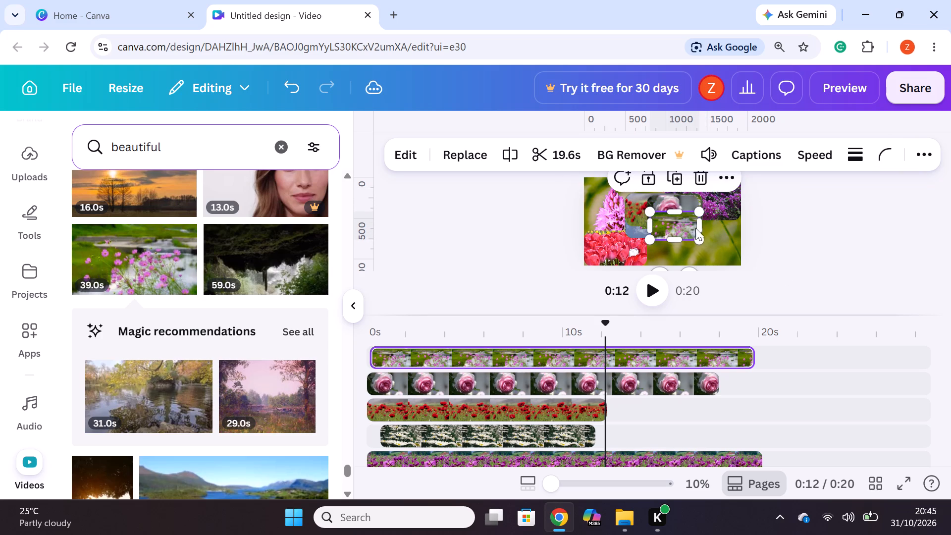
{"action": "left_click", "coordinate": [861, 267]}
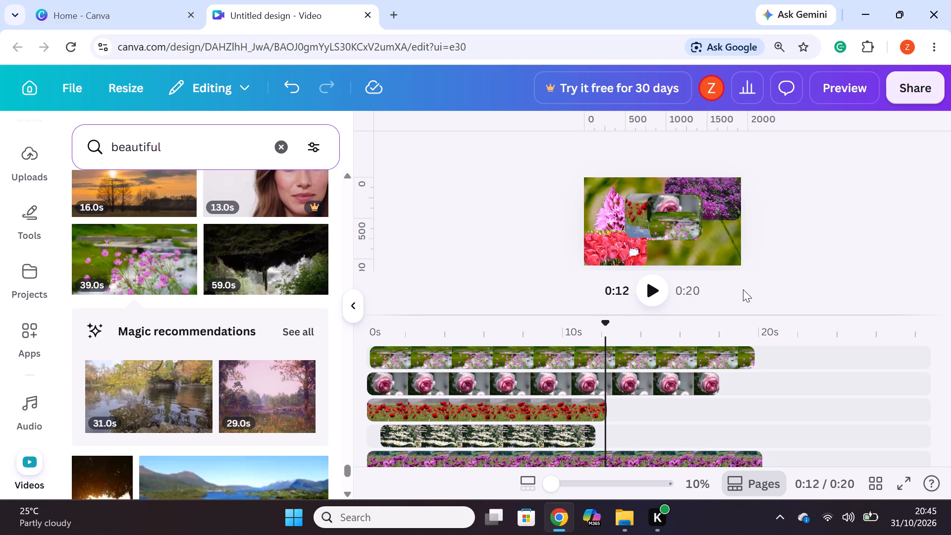